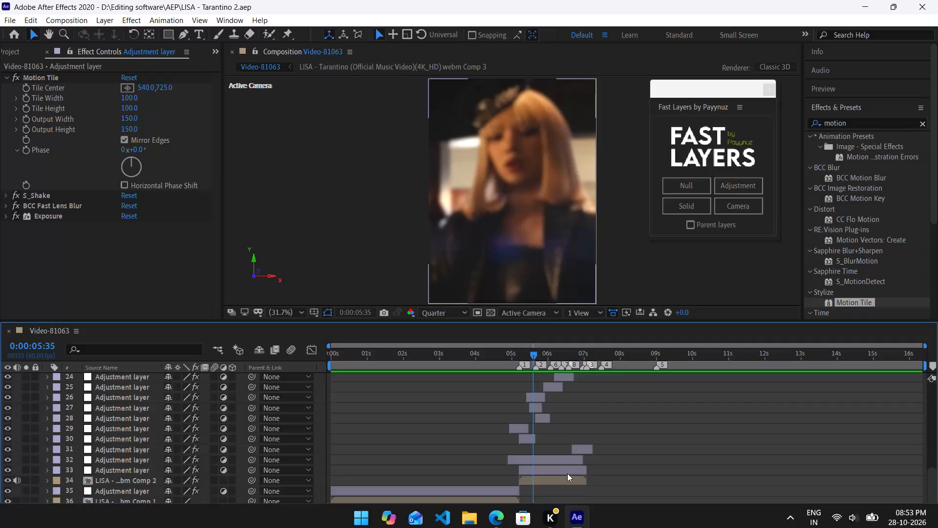
Copy adjustment layers 5 to 33 in the Video-81063 composition and paste them as duplicates.
left_click(475, 430)
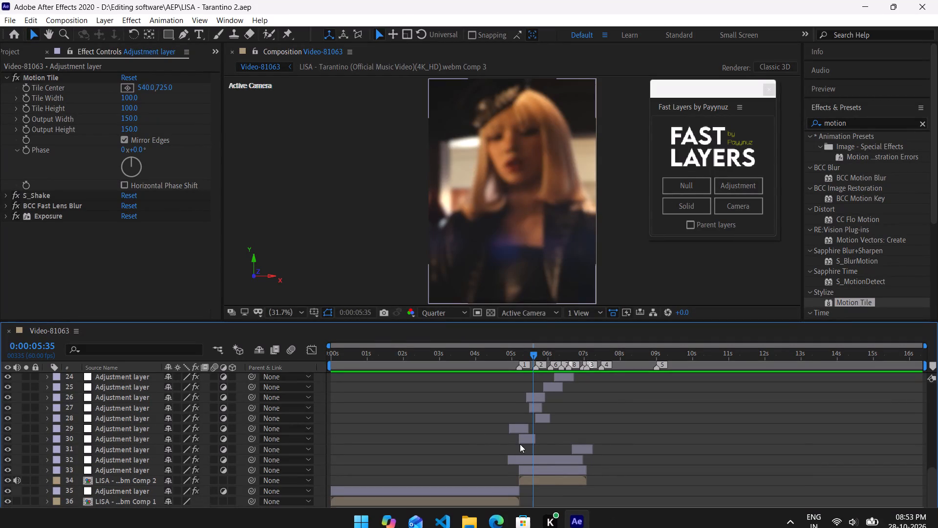
left_click(539, 468)
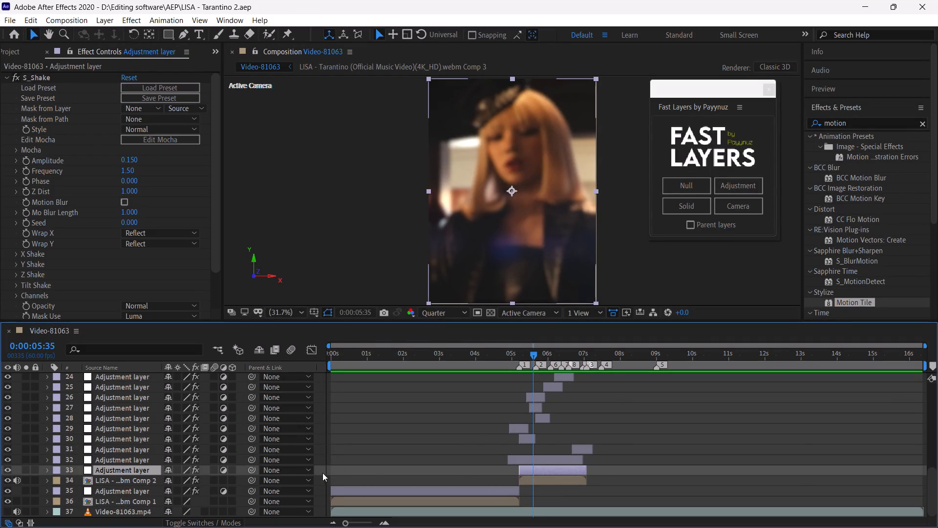
left_click_drag(319, 469, 327, 351)
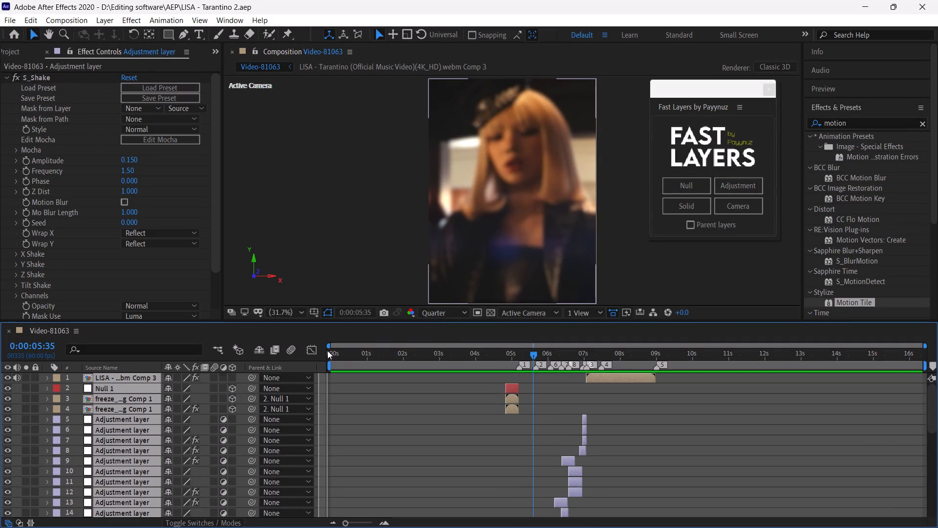
left_click_drag(327, 351, 331, 423)
key("ctrl+c")
key("ctrl+c")
key("ctrl+c")
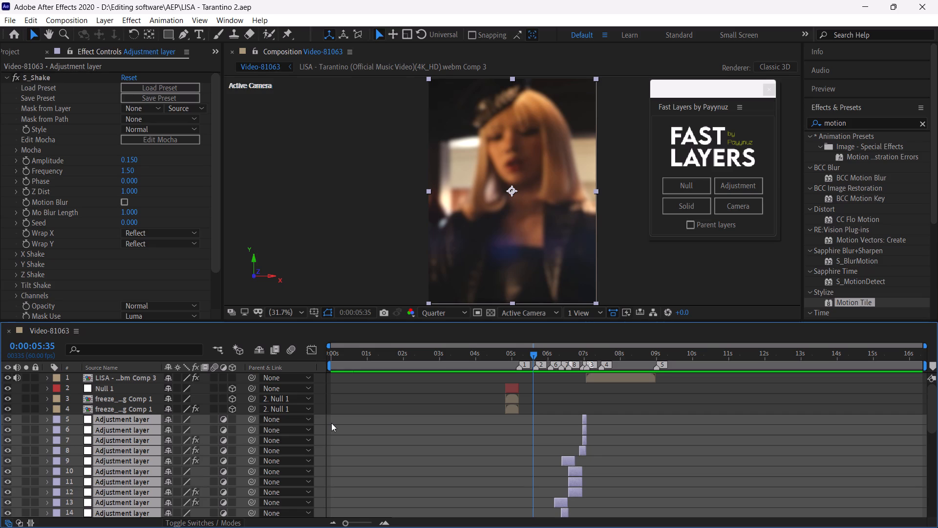
key("ctrl+c")
key("ctrl+c")
key("ctrl+v")
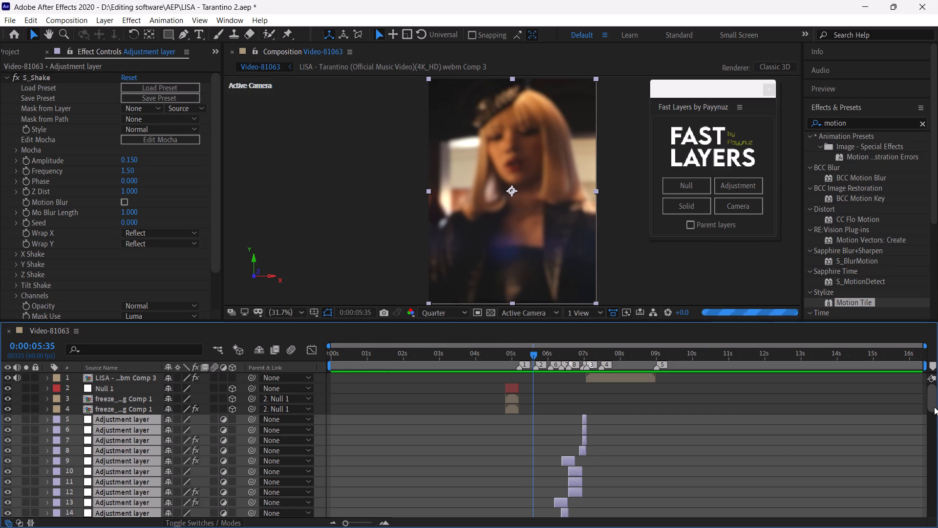
Move the pasted block of adjustment layers to the top of the layer stack, above the LISA Comp 3 layer.
scroll(619, 421, "down", 1)
scroll(619, 421, "up", 2)
scroll(619, 422, "down", 1)
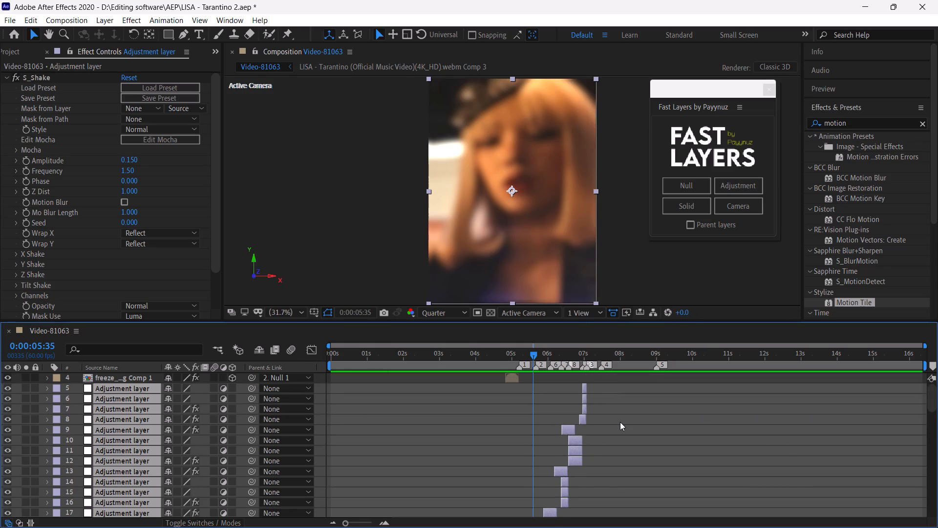
scroll(620, 422, "up", 1)
scroll(620, 421, "down", 1)
scroll(620, 415, "up", 1)
scroll(620, 415, "down", 3)
scroll(619, 415, "up", 1)
scroll(618, 414, "down", 1)
scroll(617, 410, "up", 3)
scroll(616, 409, "down", 4)
scroll(617, 406, "up", 2)
scroll(617, 406, "down", 1)
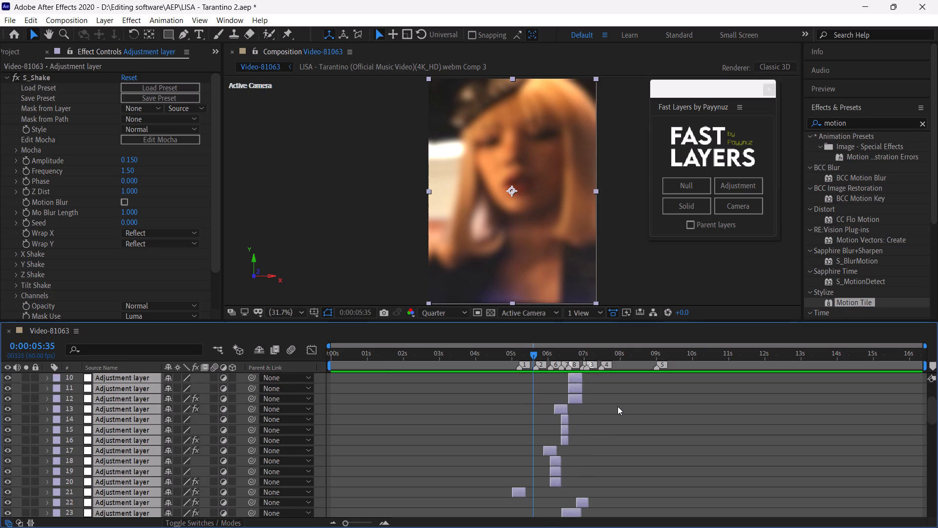
scroll(618, 406, "down", 1)
scroll(617, 406, "up", 3)
scroll(617, 407, "down", 1)
scroll(615, 406, "up", 1)
scroll(615, 406, "down", 1)
scroll(616, 406, "up", 1)
scroll(616, 406, "down", 3)
scroll(617, 406, "up", 1)
scroll(617, 406, "down", 3)
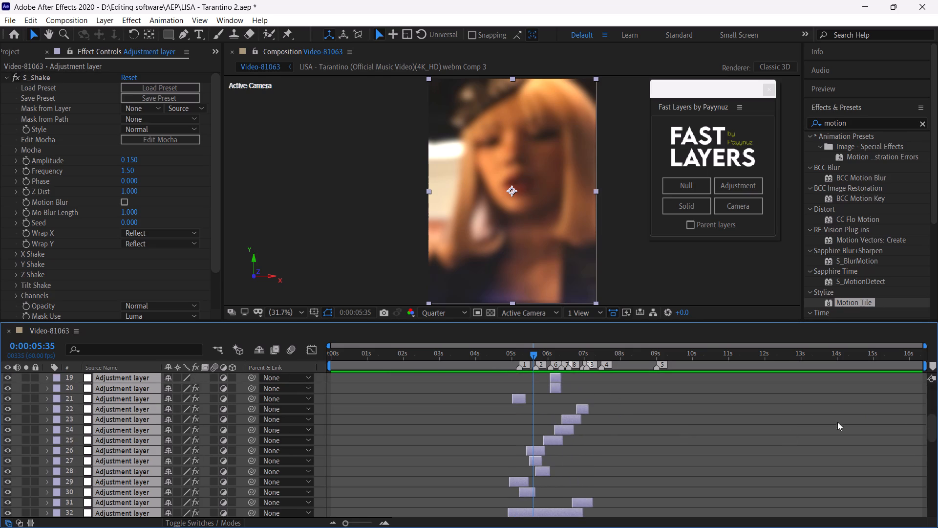
left_click_drag(933, 428, 933, 462)
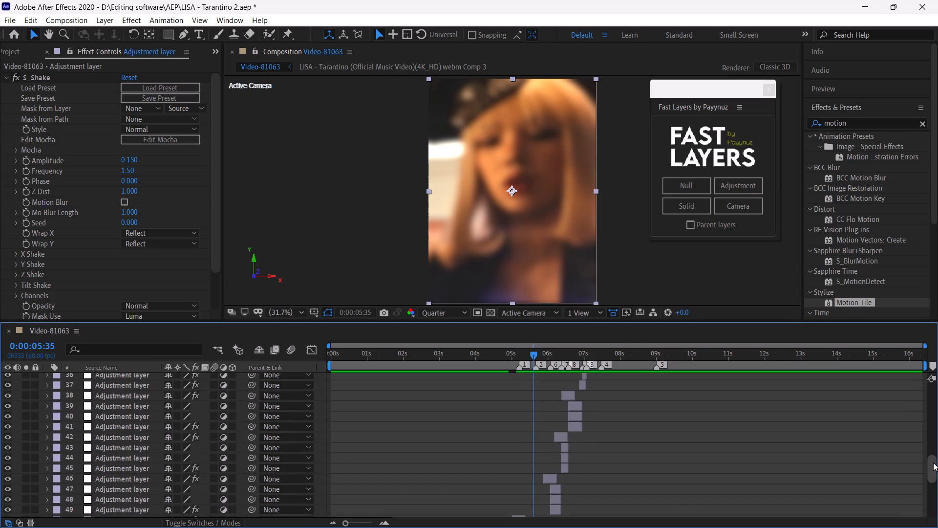
left_click_drag(933, 462, 931, 447)
left_click_drag(128, 422, 129, 422)
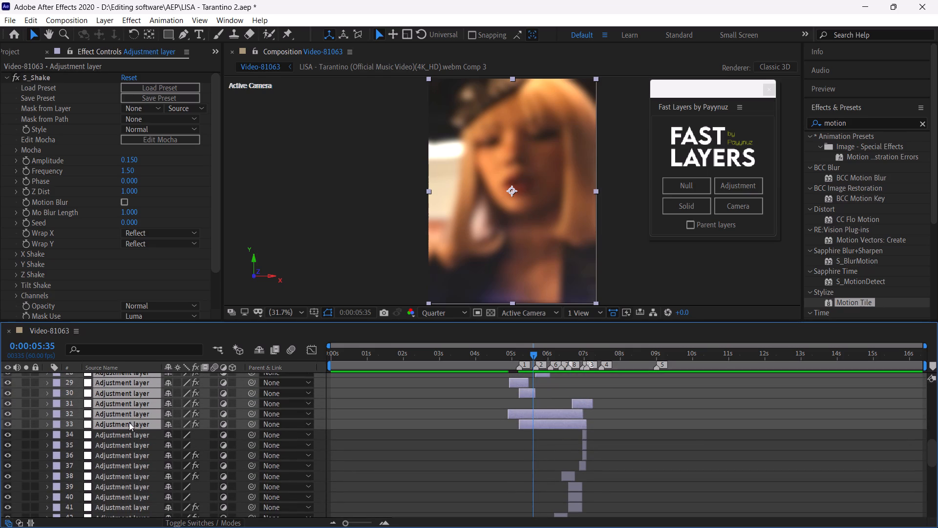
left_click_drag(129, 422, 143, 367)
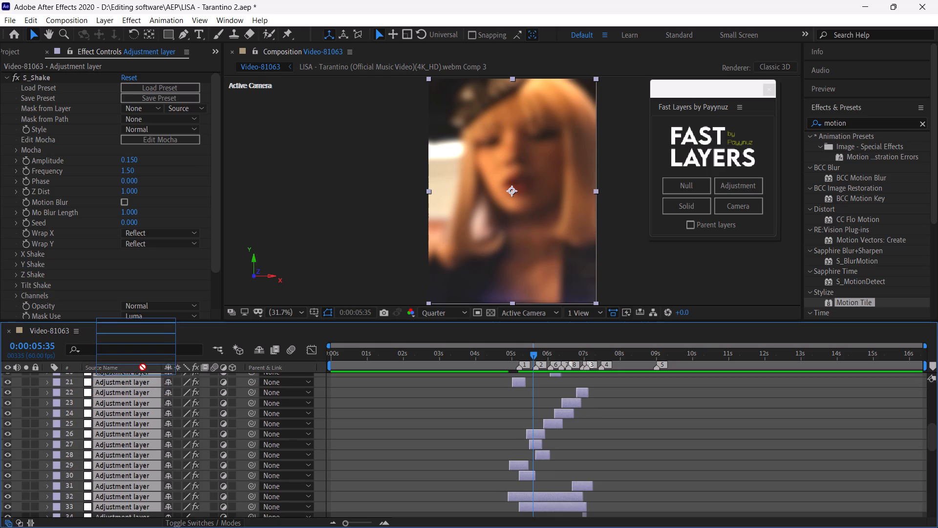
left_click_drag(143, 367, 171, 366)
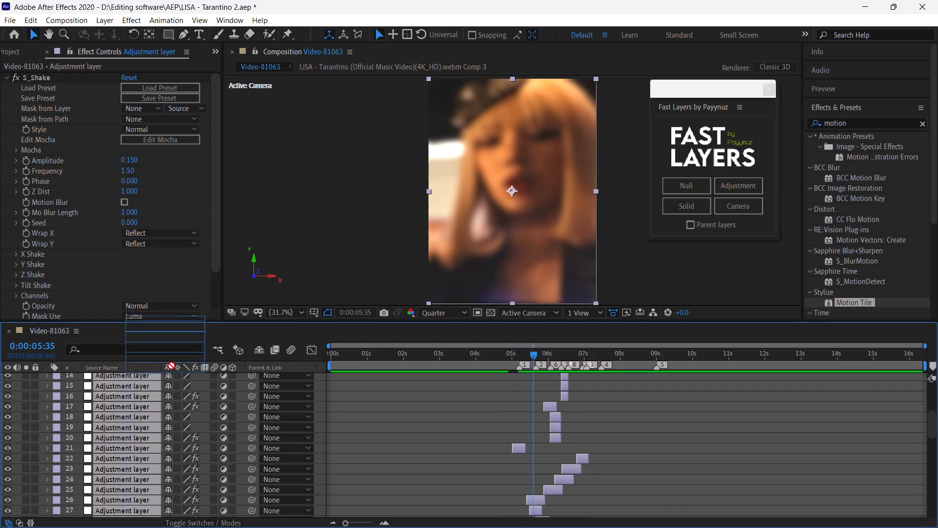
left_click_drag(171, 366, 152, 380)
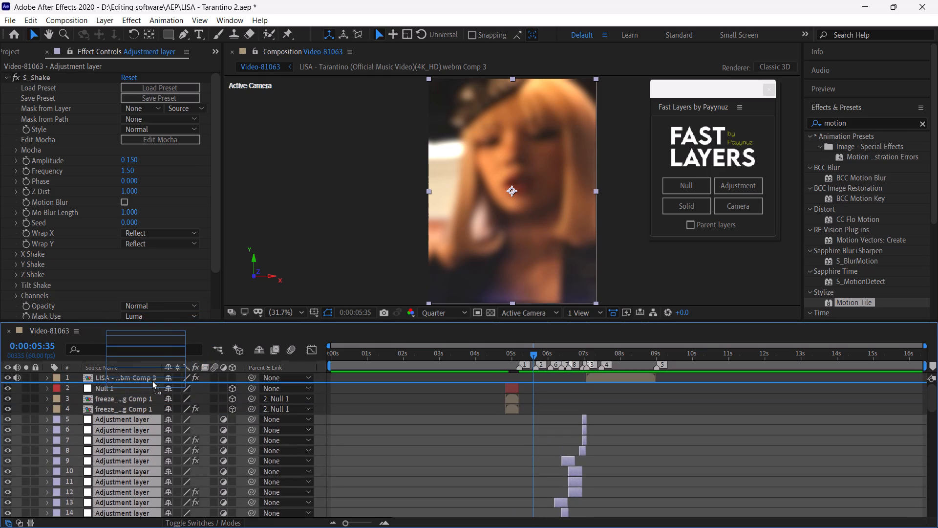
left_click_drag(152, 380, 151, 375)
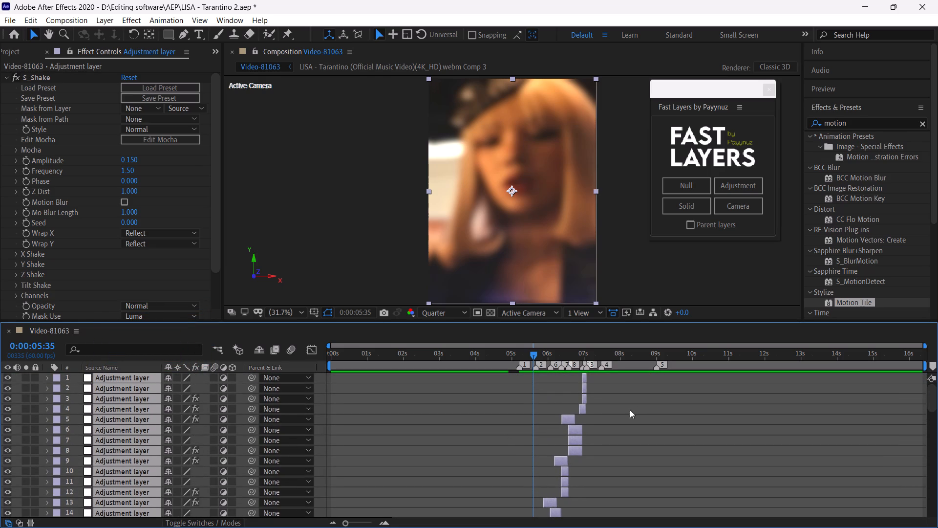
Shift the duplicated adjustment layers about 40 frames later in the timeline, over the start of the LISA Comp 3 clip.
scroll(613, 420, "down", 1)
scroll(613, 420, "up", 1)
scroll(615, 420, "down", 1)
left_click_drag(930, 402, 935, 453)
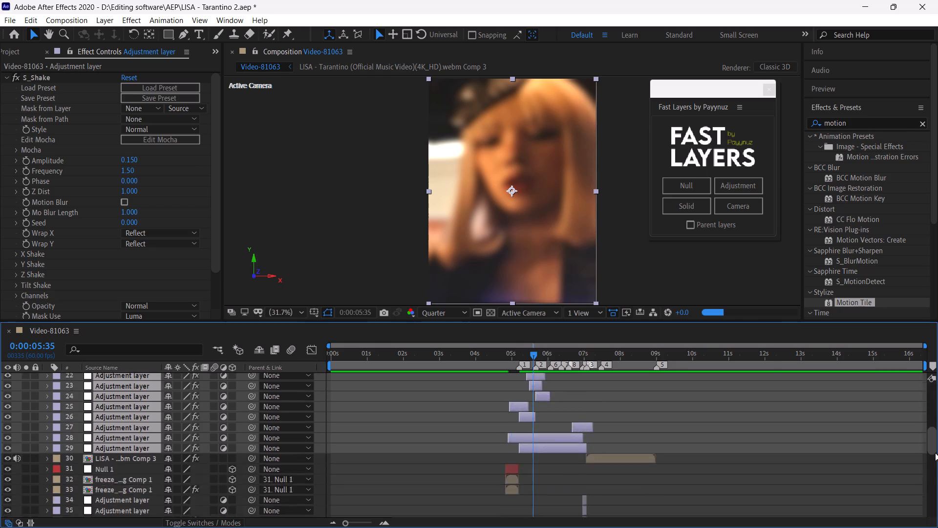
left_click_drag(935, 453, 935, 445)
left_click(599, 357)
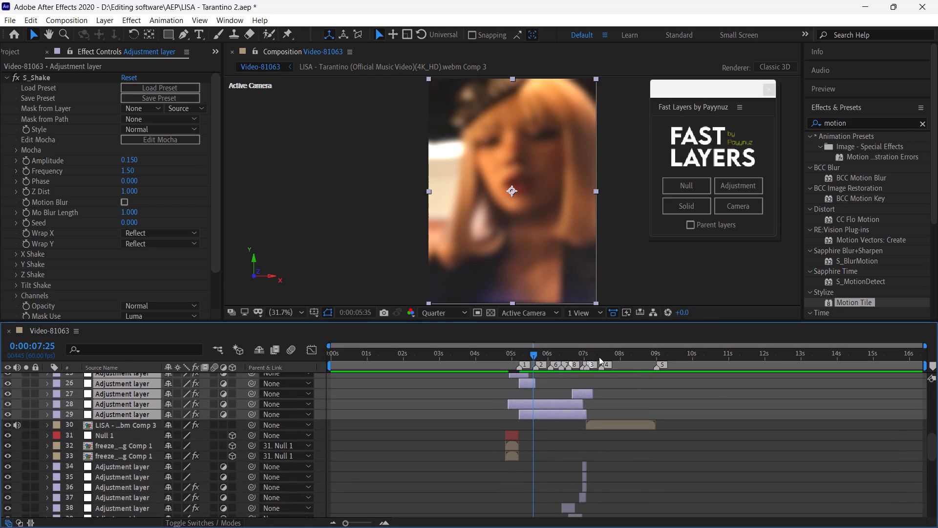
left_click_drag(599, 357, 588, 355)
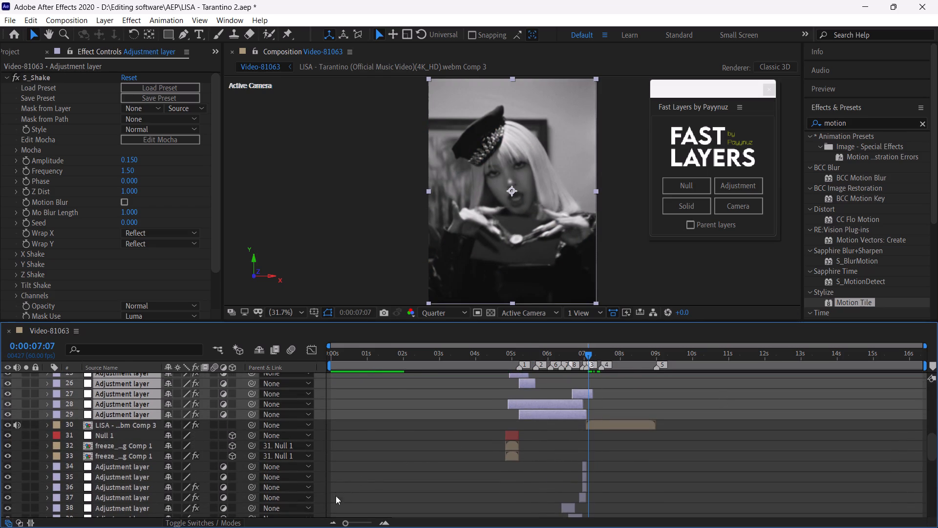
left_click_drag(355, 523, 370, 526)
left_click_drag(626, 351, 606, 351)
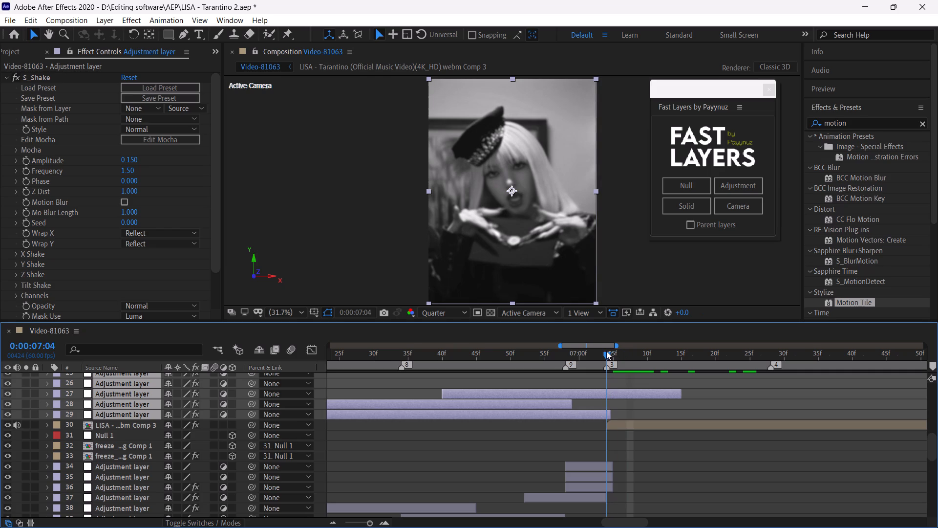
left_click_drag(606, 351, 605, 351)
left_click_drag(579, 411, 799, 404)
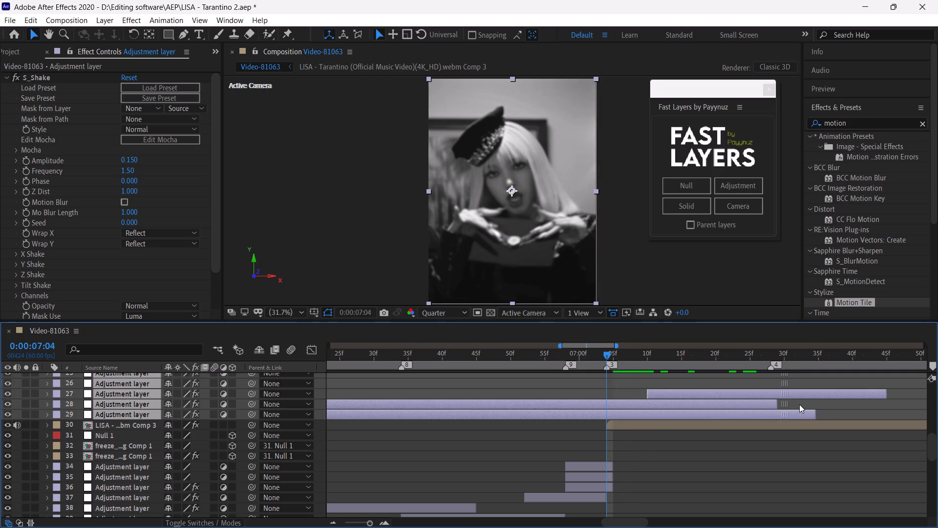
left_click_drag(799, 404, 852, 401)
left_click_drag(525, 414, 860, 418)
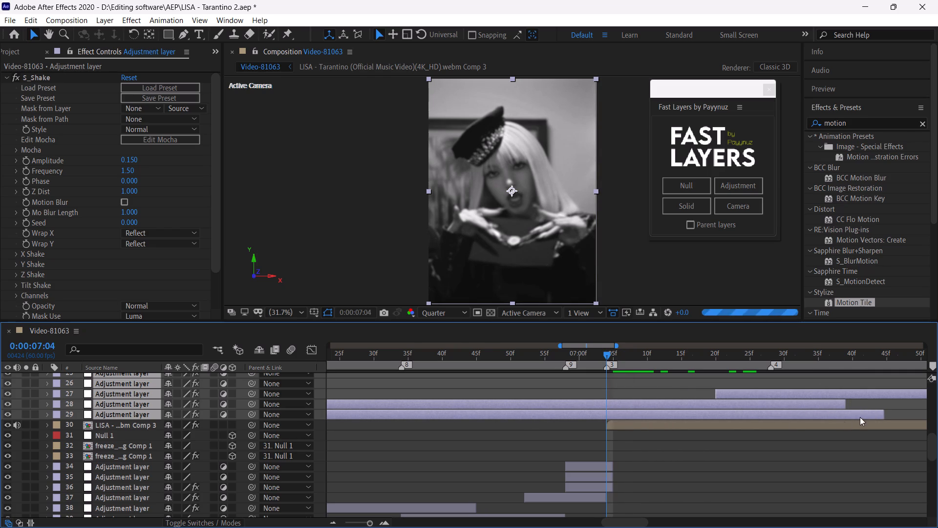
Save the LISA - Tarantino 2 project.
left_click(363, 519)
left_click(363, 524)
key("ctrl+s")
key("ctrl+s")
key("ctrl+s")
key("ctrl+s")
key("ctrl+s")
key("ctrl+s")
key("ctrl+s")
key("ctrl+s")
key("ctrl+s")
key("ctrl+s")
key("ctrl+s")
key("ctrl+s")
key("ctrl+s")
key("ctrl+s")
key("ctrl+s")
key("ctrl+s")
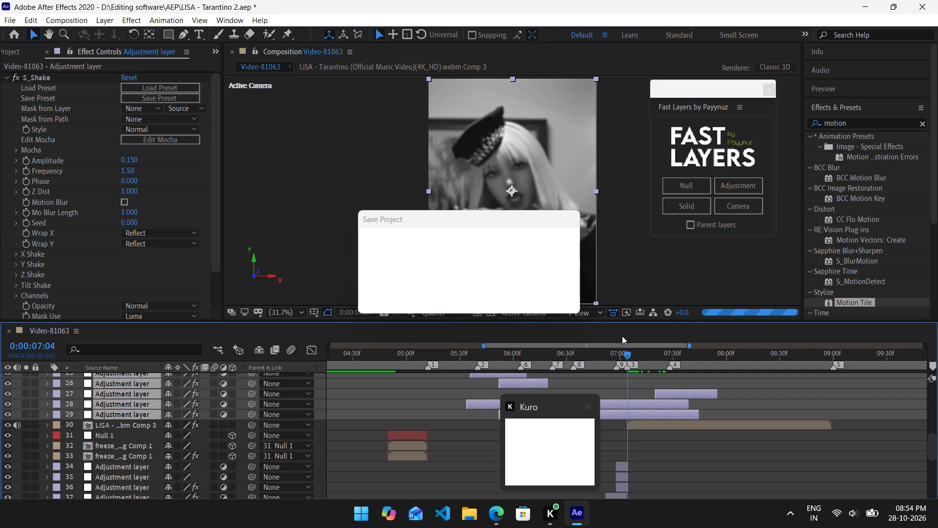
left_click(496, 252)
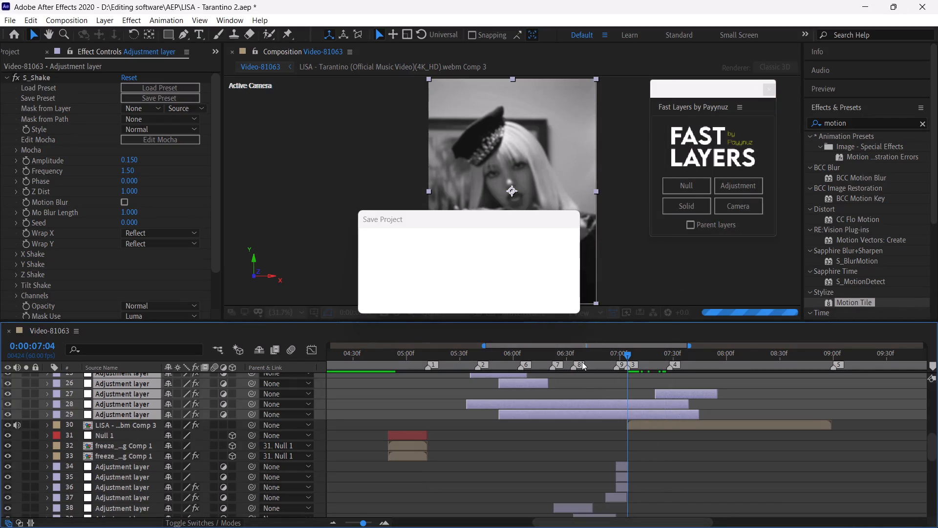
left_click(501, 221)
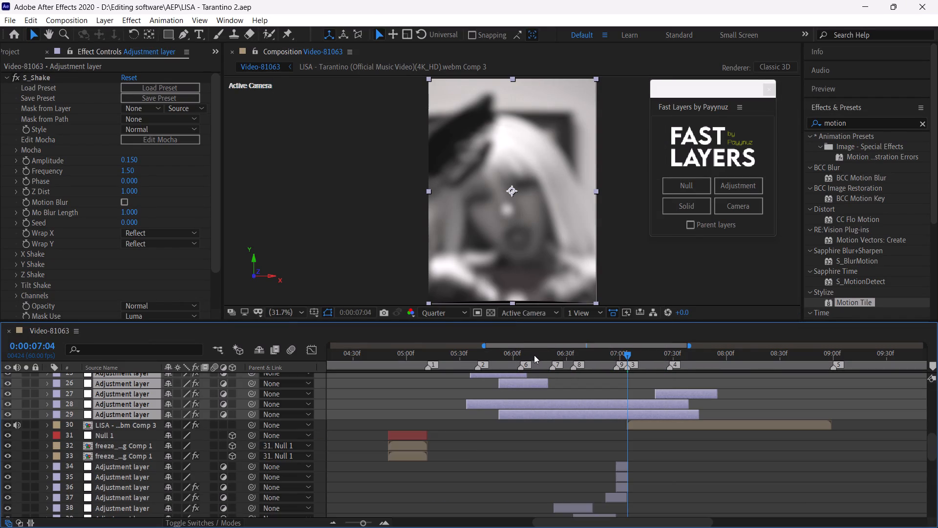
Move the current time to 0:00:06:18 and save the project again.
left_click(545, 358)
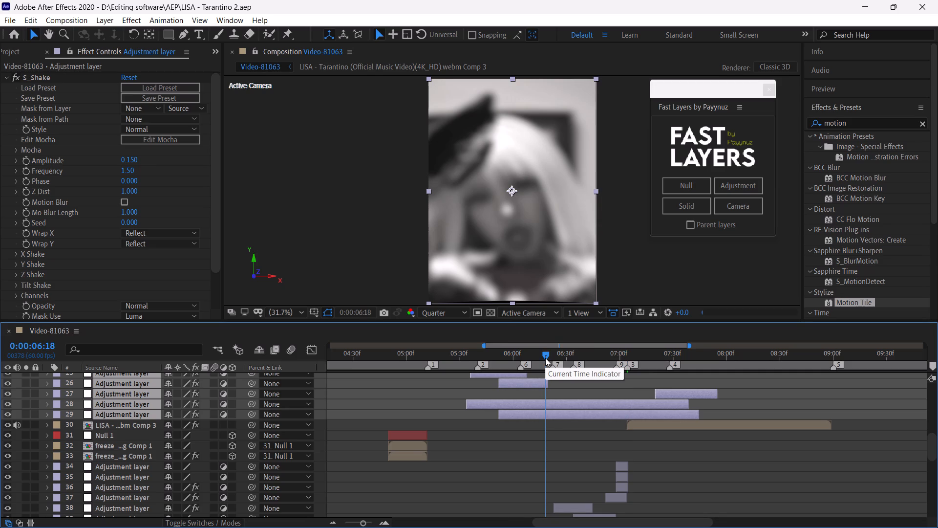
key("ctrl+s")
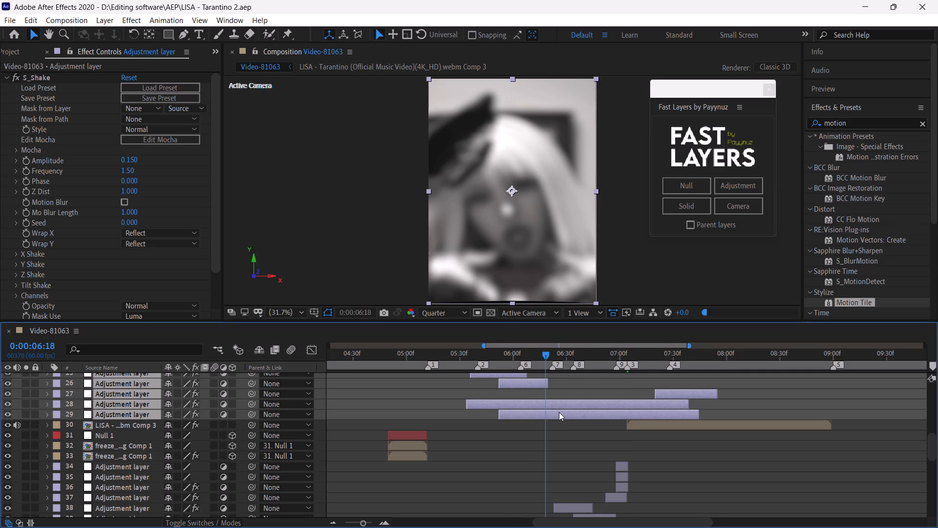
Set the composition preview resolution to Quarter.
left_click(446, 315)
left_click(447, 381)
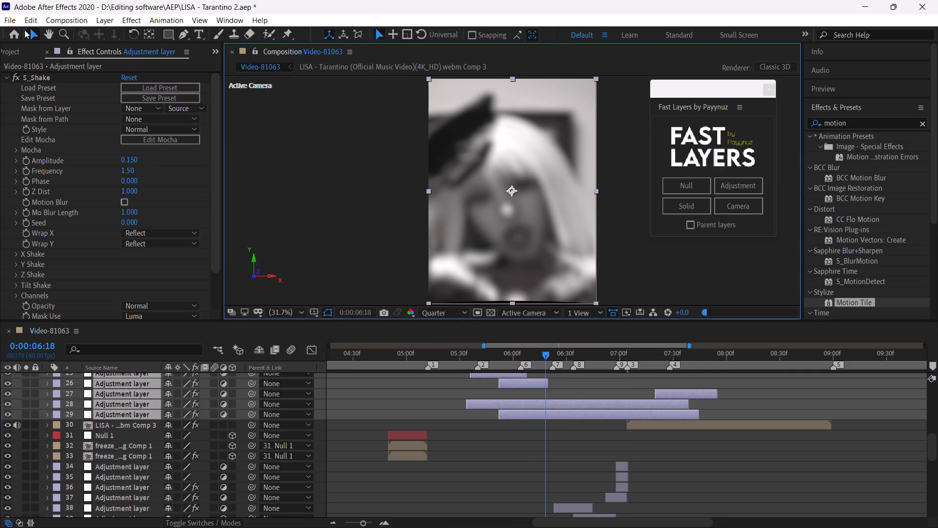
Purge all memory and disk cache.
left_click(33, 21)
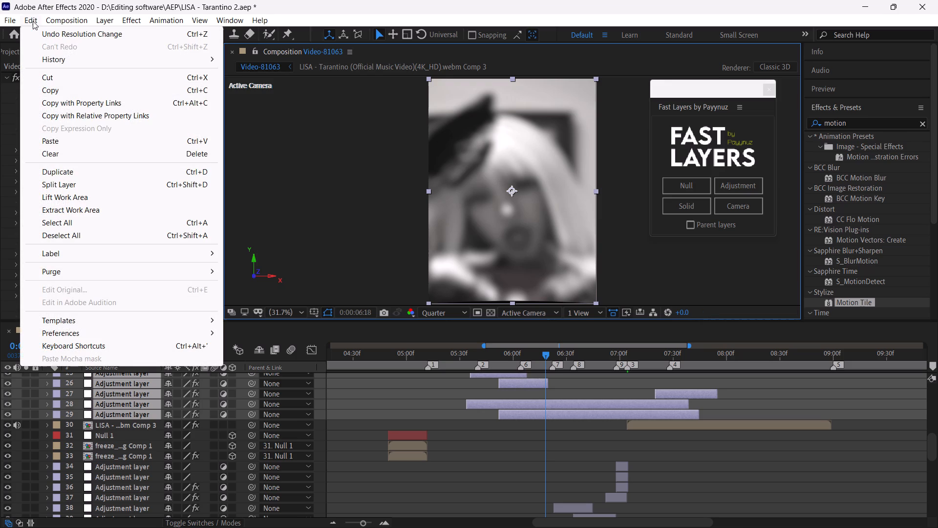
left_click(69, 269)
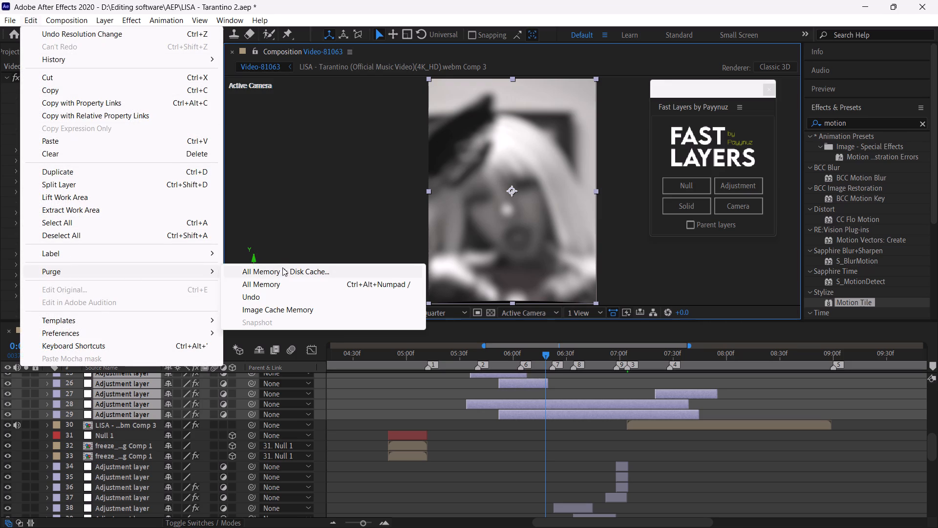
left_click(285, 271)
left_click(494, 298)
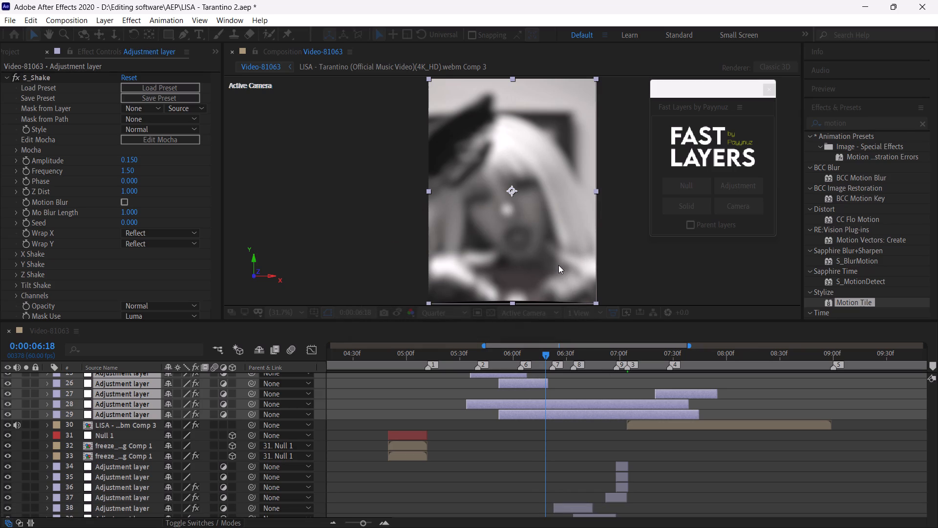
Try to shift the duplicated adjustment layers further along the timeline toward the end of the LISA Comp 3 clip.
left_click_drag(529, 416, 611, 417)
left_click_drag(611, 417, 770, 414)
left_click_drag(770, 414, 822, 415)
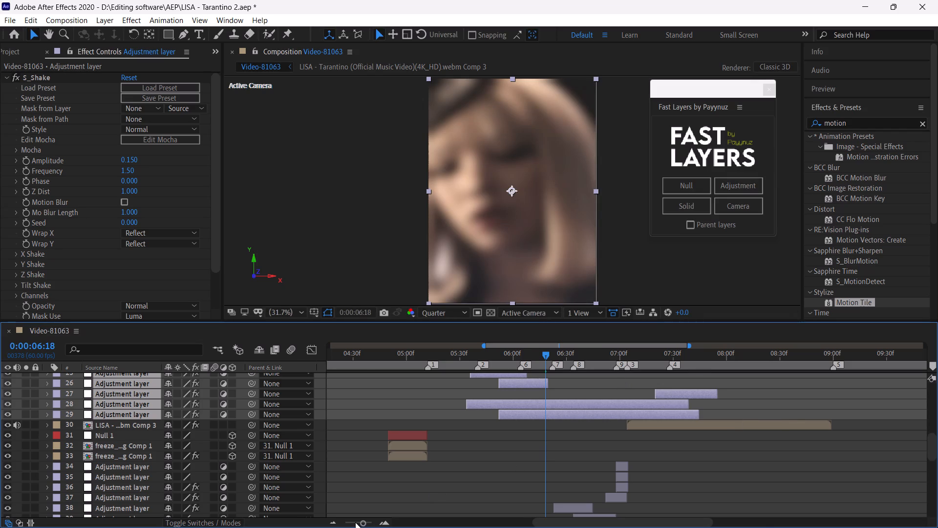
Shift the duplicated adjustment layers later so the clip-length one starts with LISA Comp 3 at 0:00:07:04.
left_click_drag(355, 522, 340, 521)
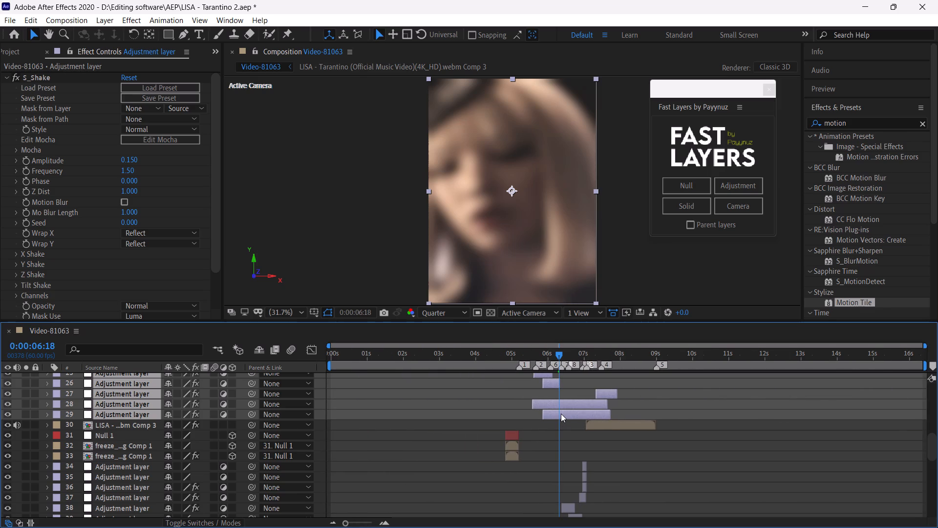
left_click_drag(561, 414, 606, 414)
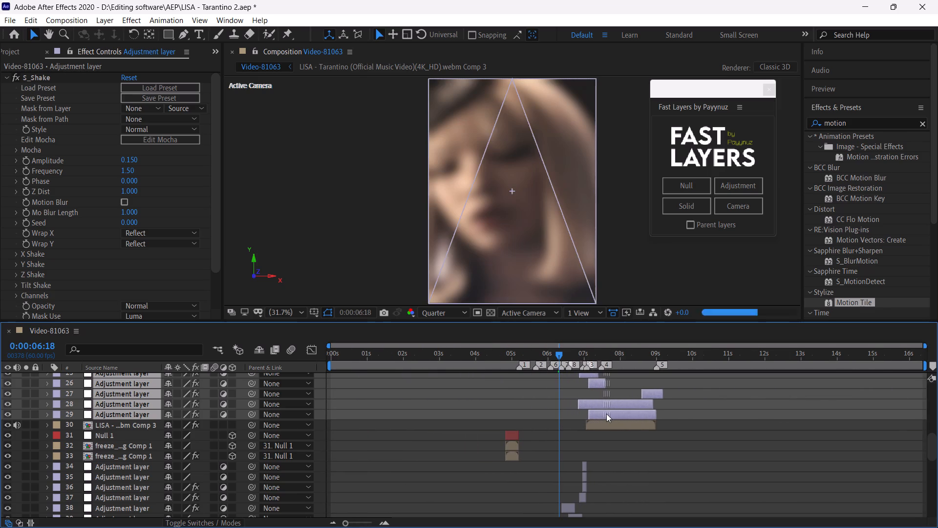
left_click_drag(606, 414, 604, 415)
left_click(584, 353)
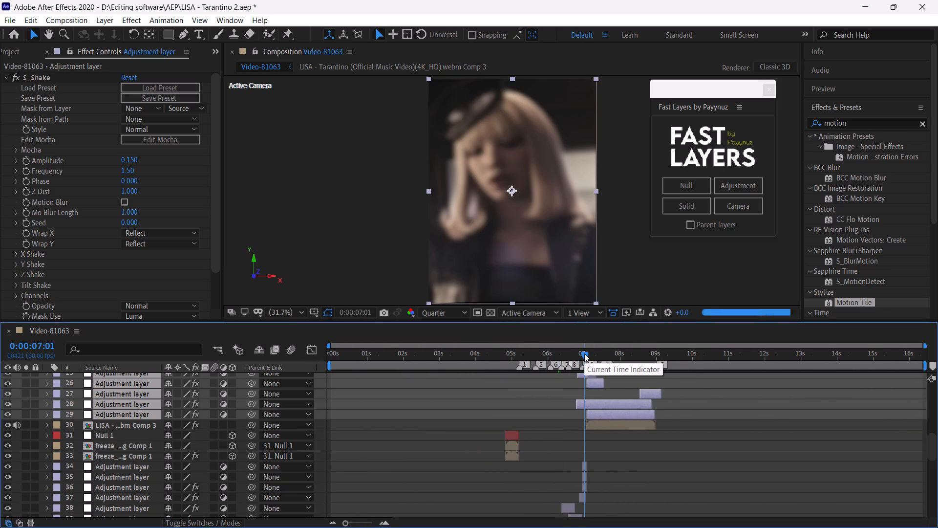
left_click_drag(584, 353, 588, 358)
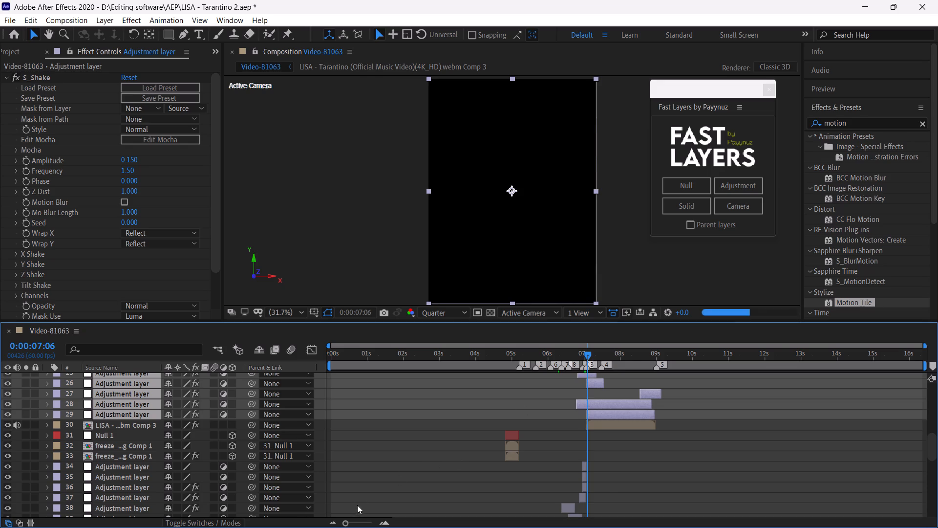
left_click_drag(357, 521, 370, 522)
left_click_drag(631, 412, 627, 412)
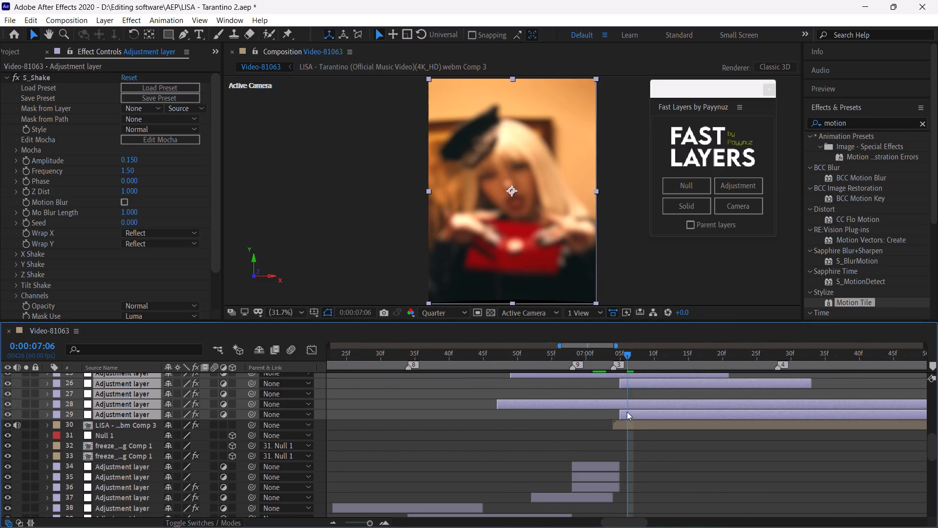
left_click_drag(627, 412, 624, 412)
left_click_drag(607, 352, 612, 360)
Look through the whole layer stack to check the duplicated adjustment layers and the original ones below.
scroll(629, 434, "up", 7)
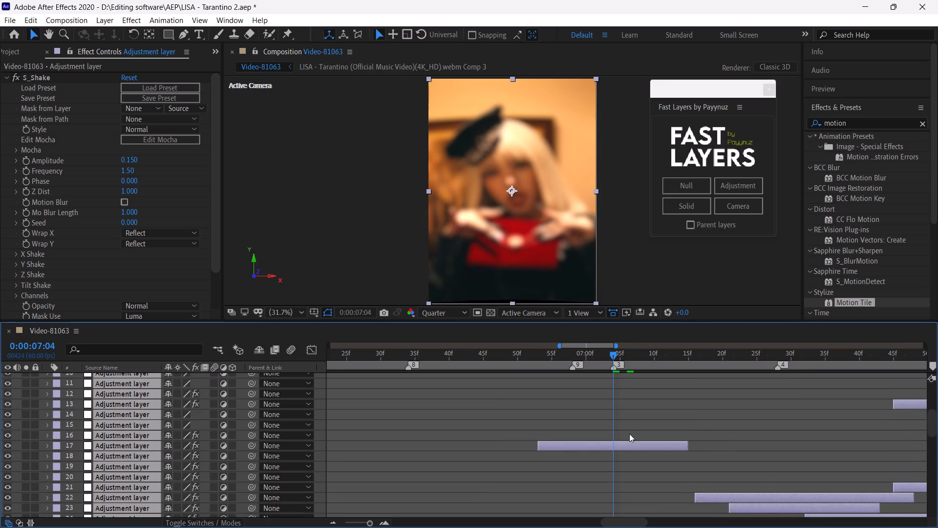
scroll(629, 434, "up", 10)
scroll(629, 434, "down", 1)
scroll(629, 434, "up", 4)
scroll(629, 434, "down", 1)
scroll(629, 434, "up", 1)
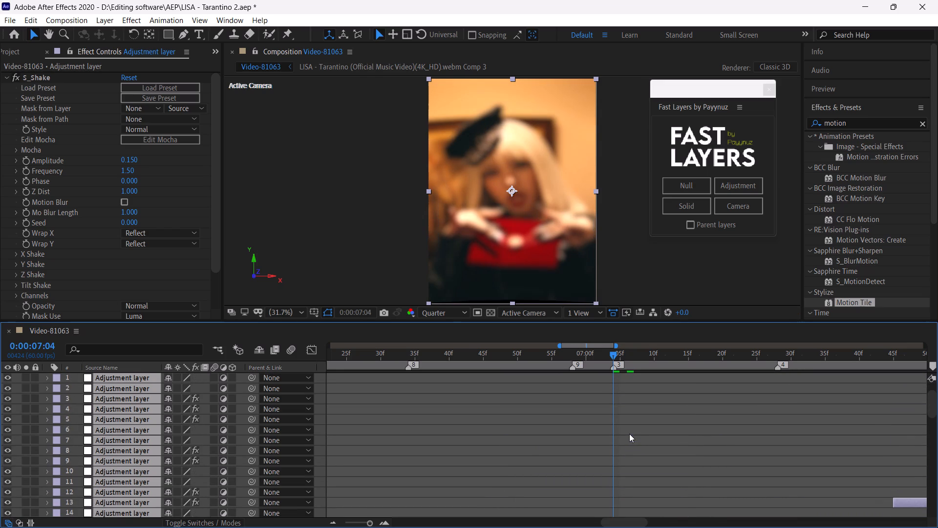
scroll(629, 434, "up", 2)
scroll(629, 434, "down", 2)
scroll(629, 434, "up", 1)
left_click_drag(932, 407, 932, 393)
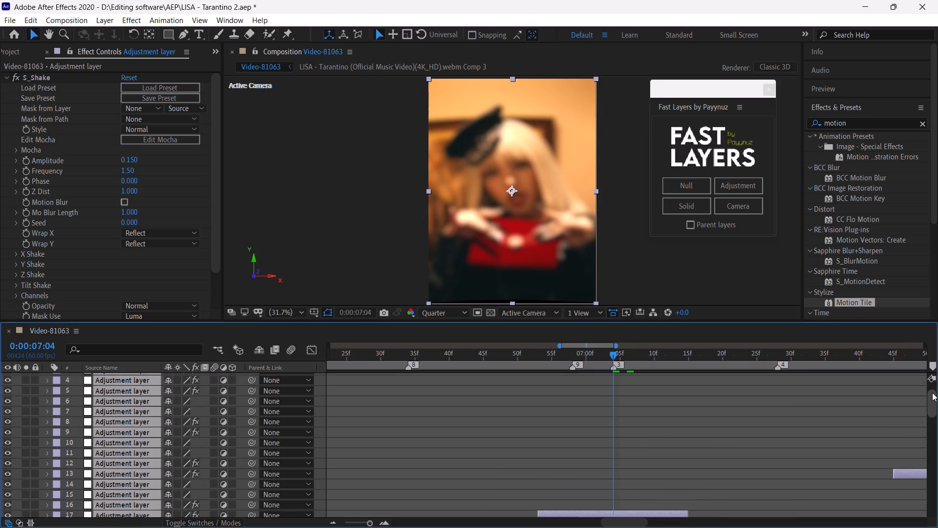
left_click_drag(932, 393, 937, 527)
Save the project.
key("ctrl+s")
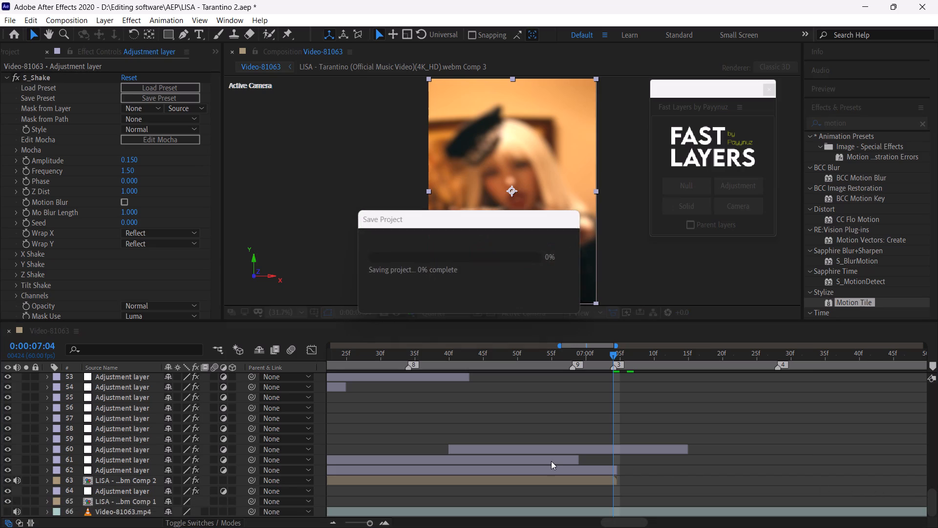
Preview the Video-81063 composition from 0:00:05:00 to examine the effects across LISA Comp 2 and LISA Comp 3.
left_click_drag(366, 522, 318, 514)
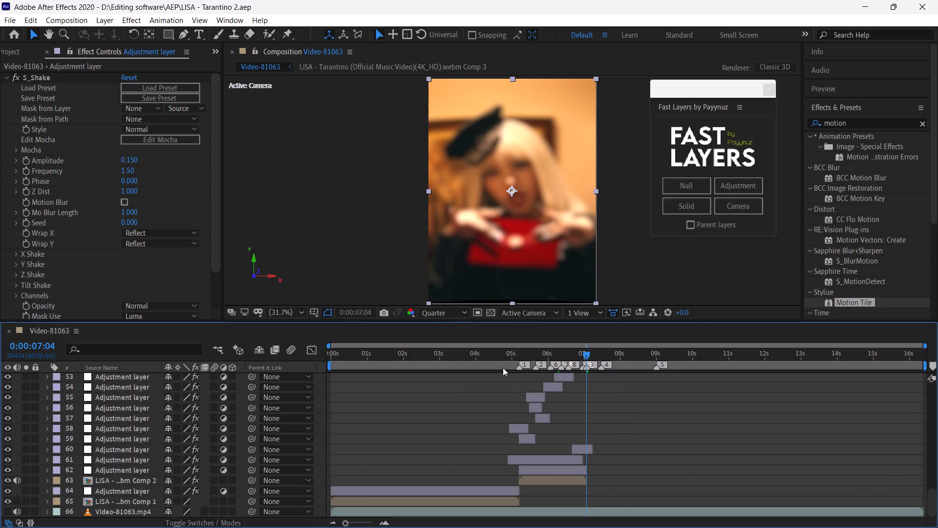
left_click(512, 356)
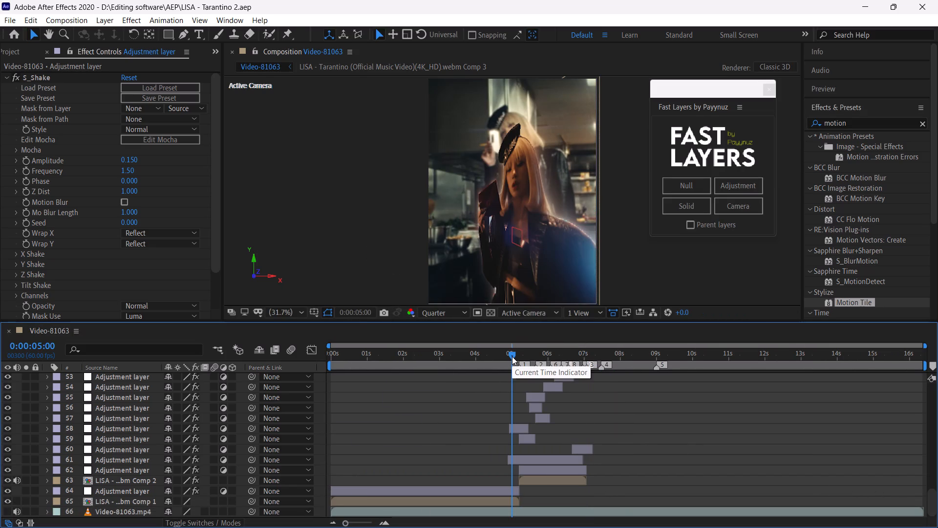
key("space")
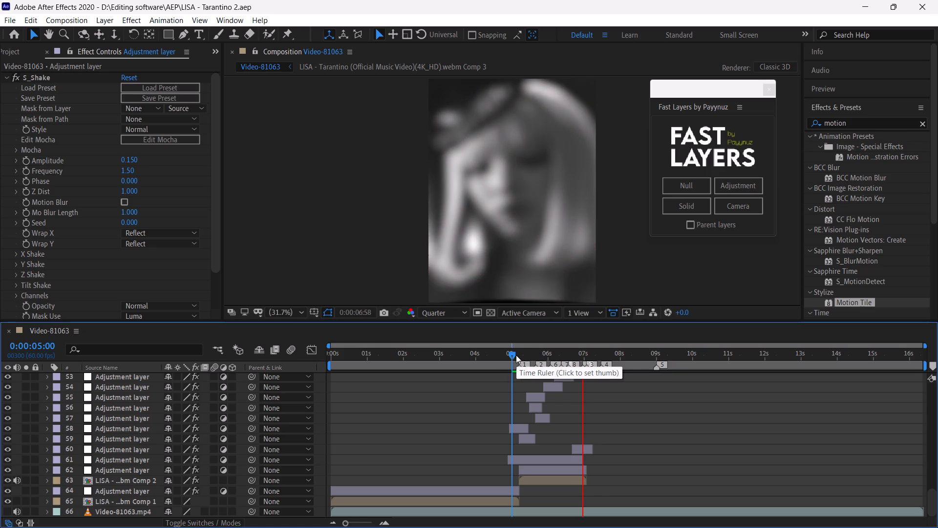
key("ctrl+s")
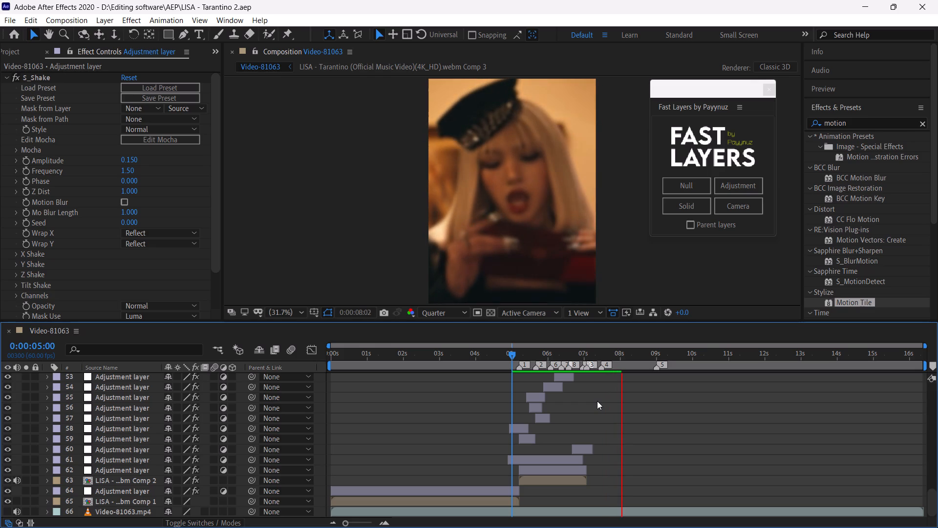
left_click(512, 355)
key("space")
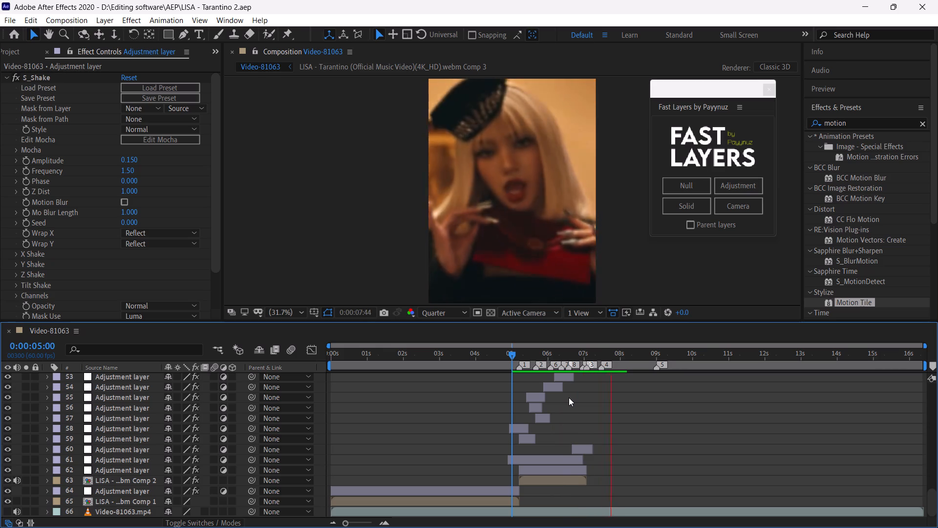
Move the current time to 0:00:06:54 and save the project.
left_click(581, 354)
key("ctrl+s")
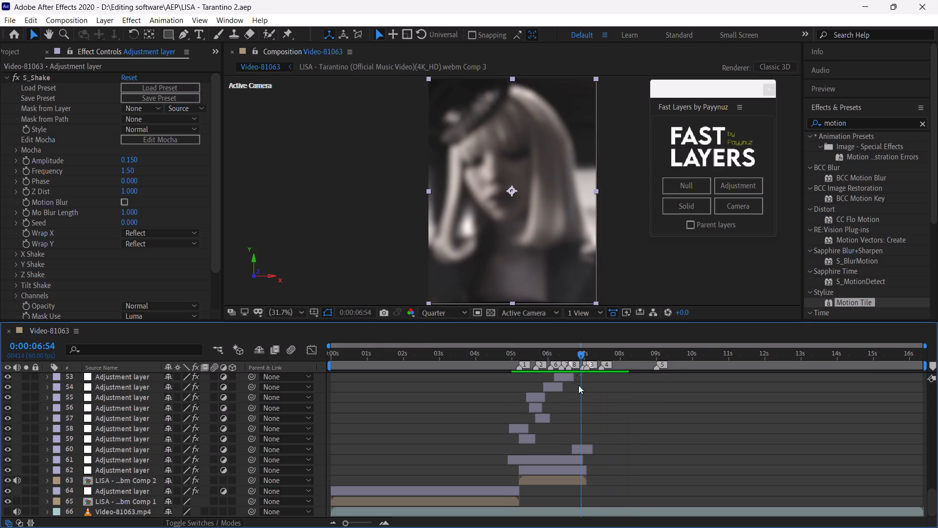
Inspect the effects on LISA Comp 2 and the adjustment layers above it, and review the full layer stack at 0:00:01:13.
left_click(413, 410)
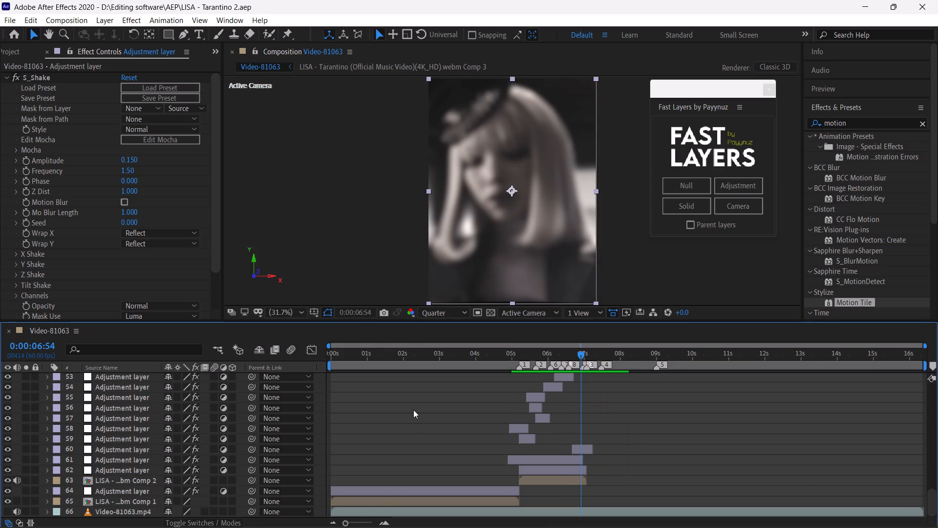
left_click_drag(344, 522, 327, 521)
left_click(375, 356)
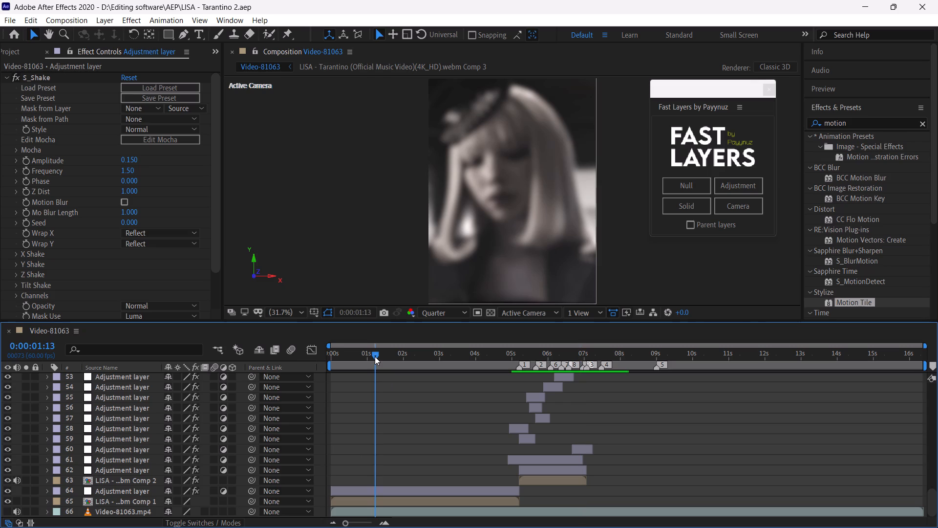
left_click(375, 356)
left_click(449, 488)
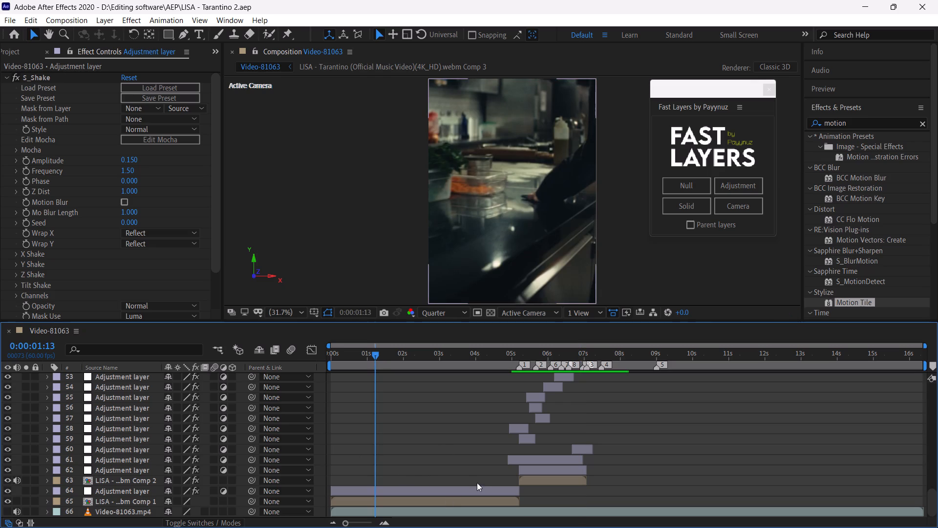
left_click(574, 479)
left_click(566, 470)
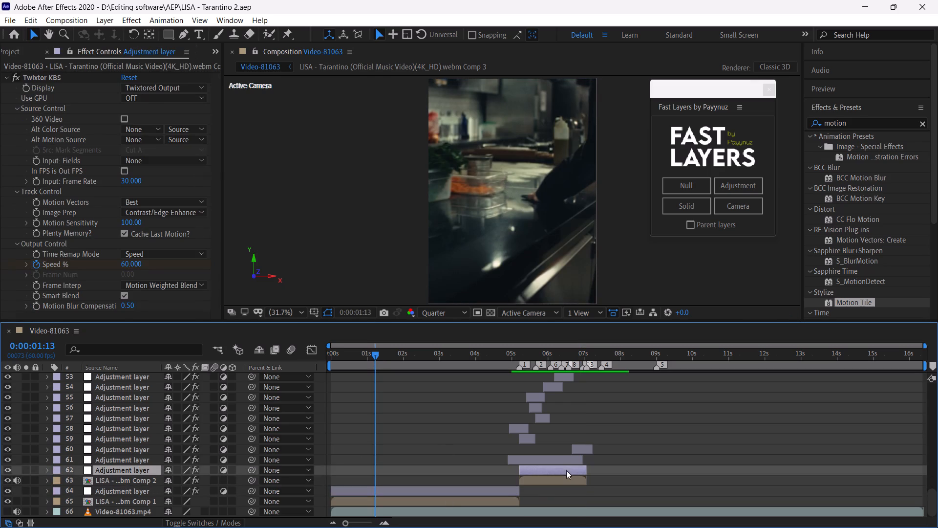
left_click(561, 459)
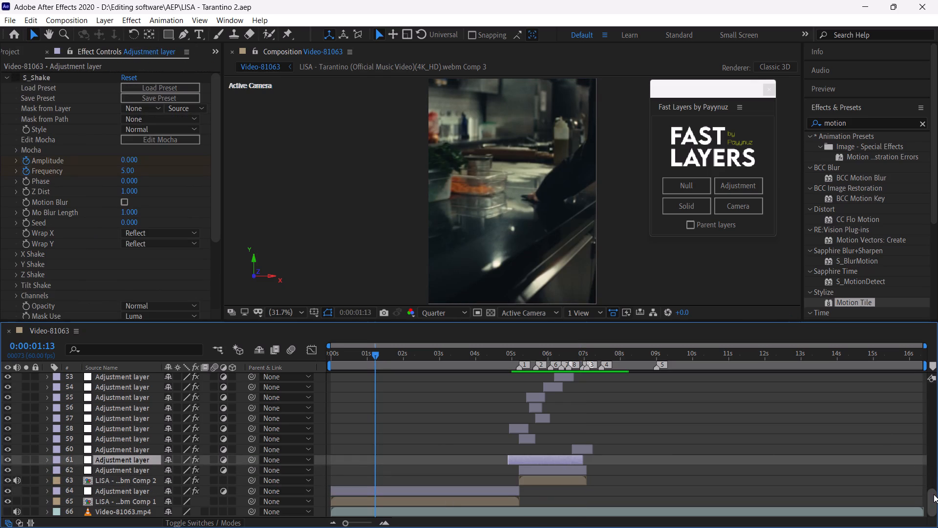
left_click_drag(934, 494, 937, 362)
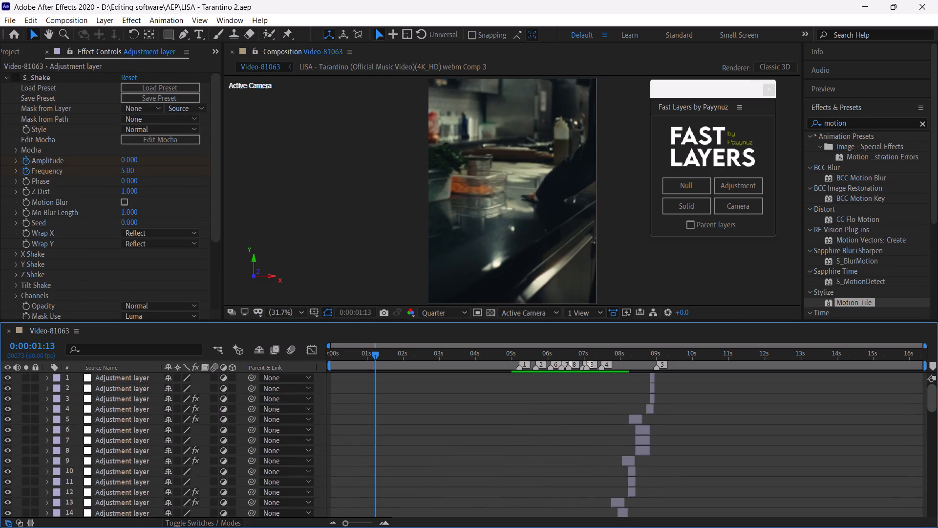
left_click_drag(937, 362, 937, 444)
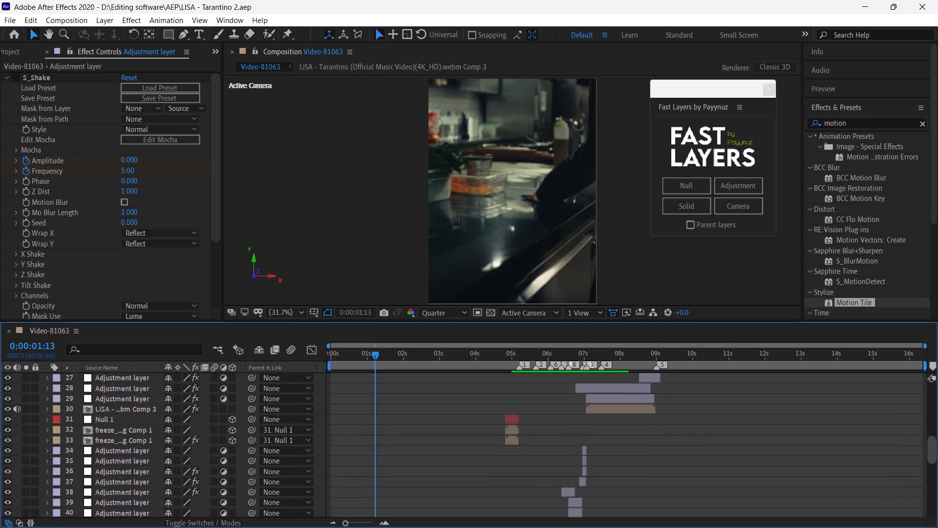
left_click_drag(937, 444, 937, 426)
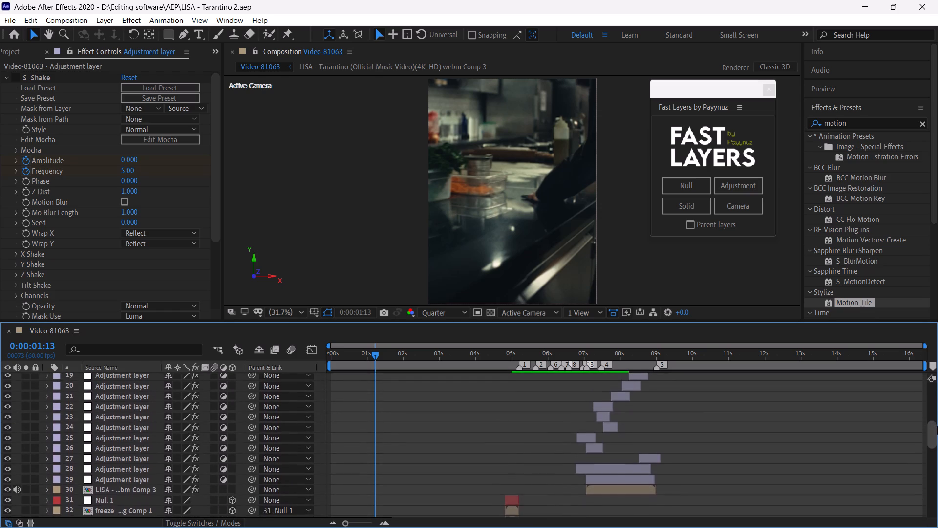
left_click_drag(937, 426, 937, 417)
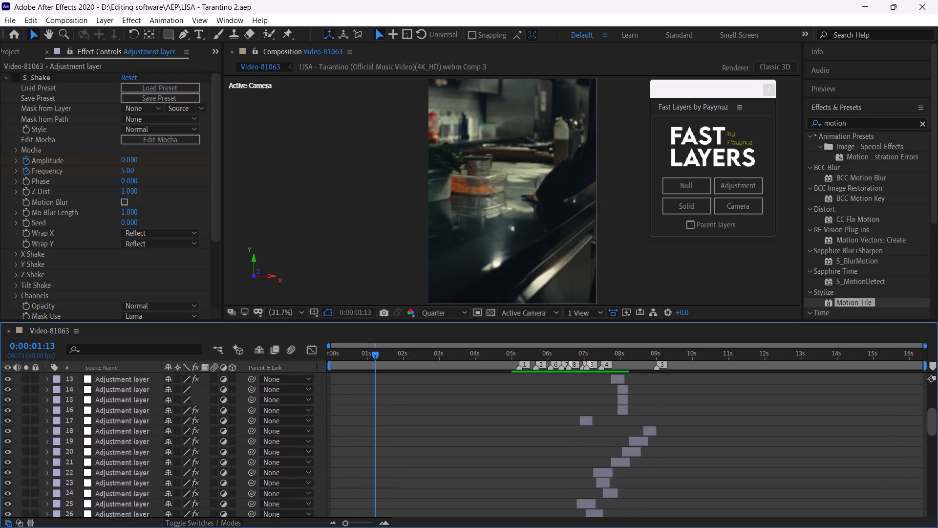
left_click_drag(937, 417, 927, 513)
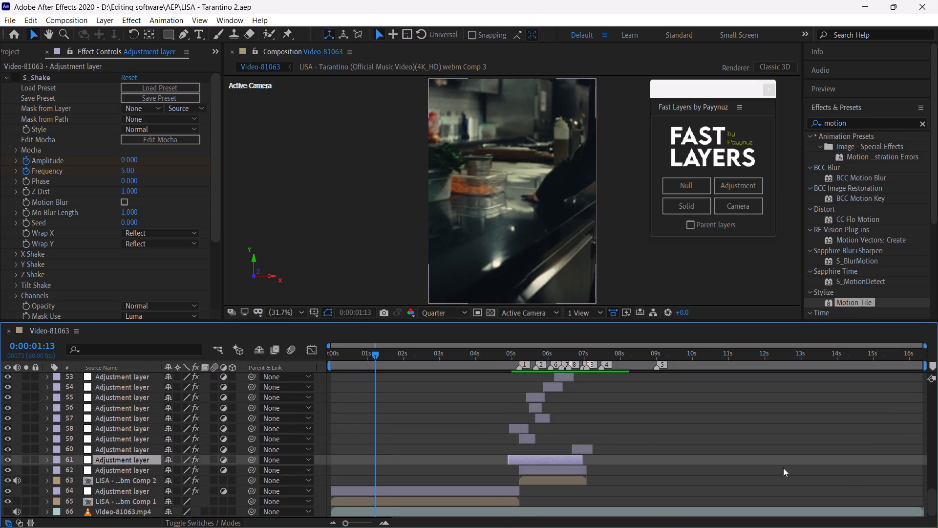
Add a new adjustment layer directly above the LISA Comp 1 clip in Video-81063.
left_click(475, 489)
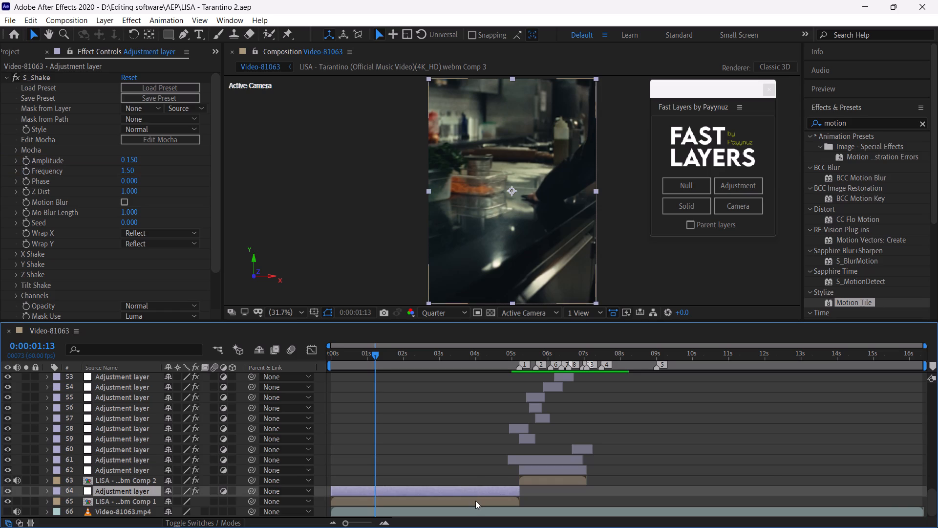
left_click(475, 501)
left_click(752, 185)
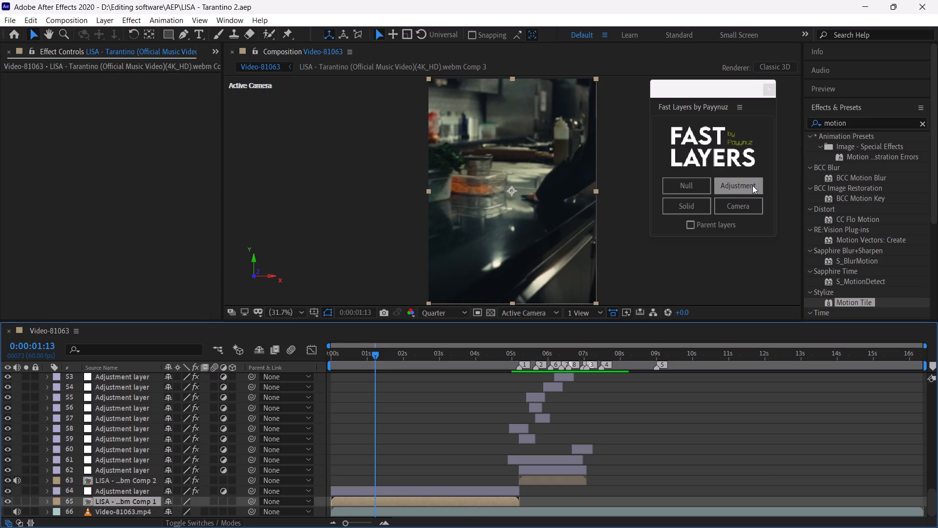
Open the LISA Comp 2 precomp and add an adjustment layer above its footage layer.
double_click(564, 481)
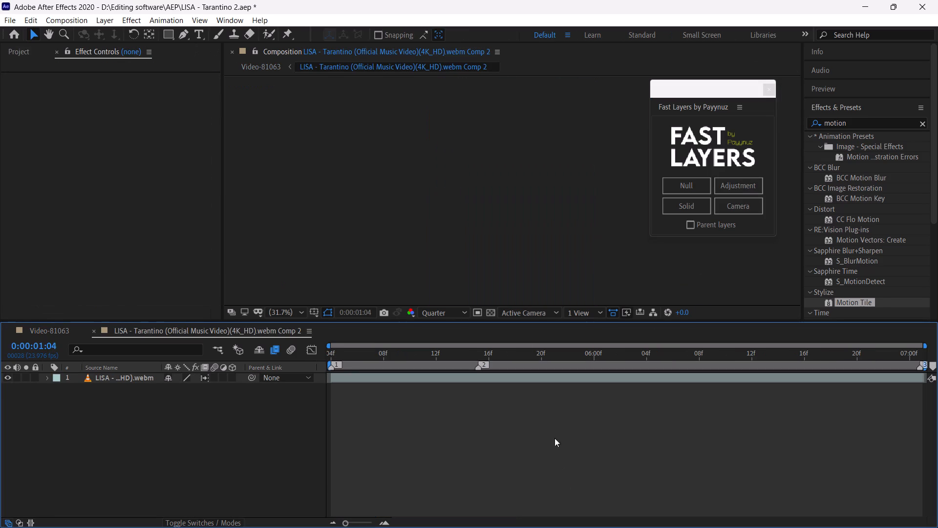
left_click(562, 380)
left_click(742, 186)
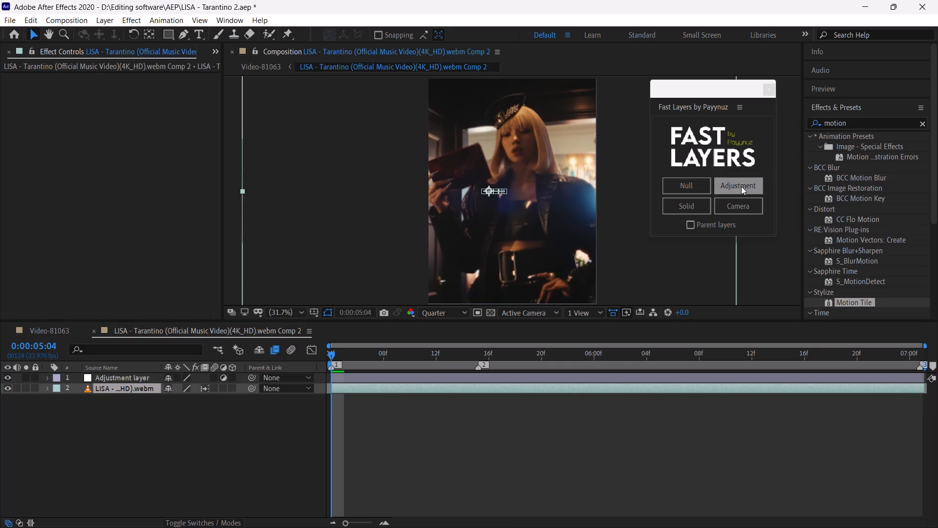
Apply the 4k cc (axsensi) preset from the ULTIMATE EDITING PACK AXSENSI-1 folder to the adjustment layer in LISA Comp 2, and close the precomp.
left_click(571, 380)
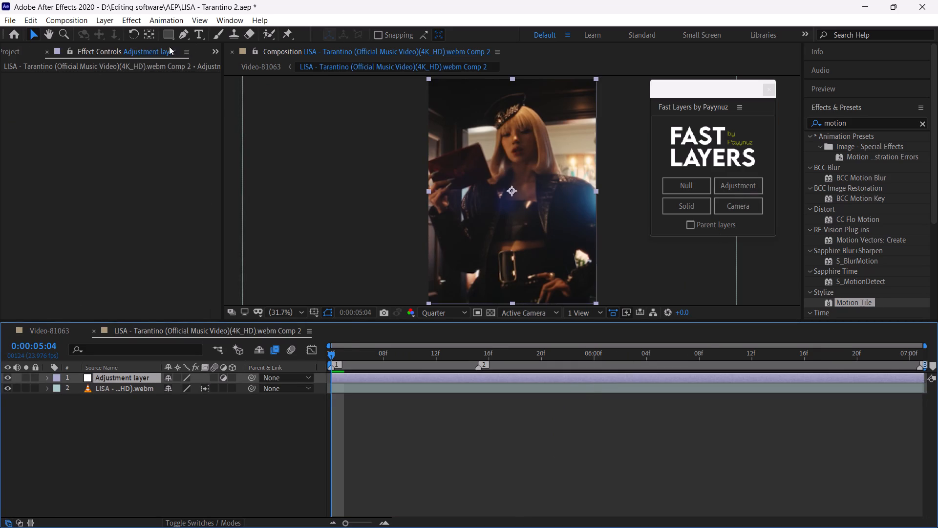
left_click(167, 19)
left_click(184, 59)
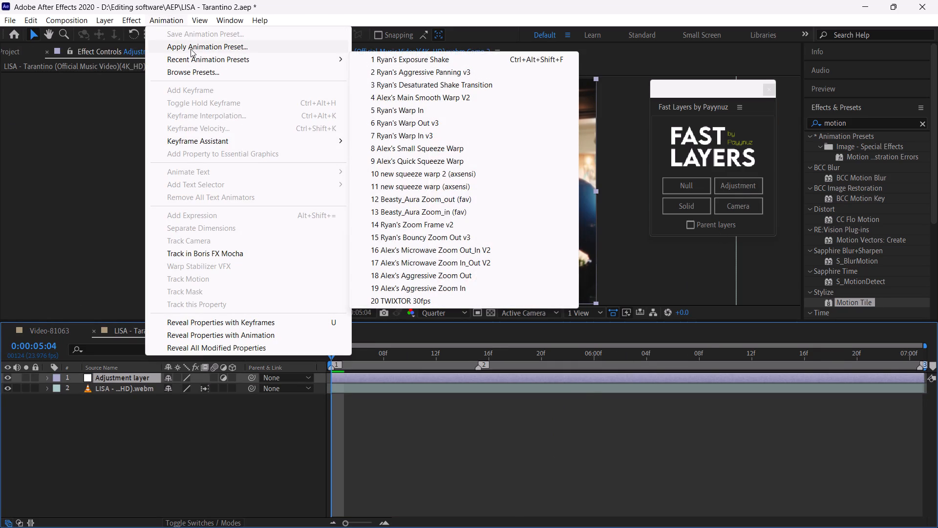
left_click(191, 48)
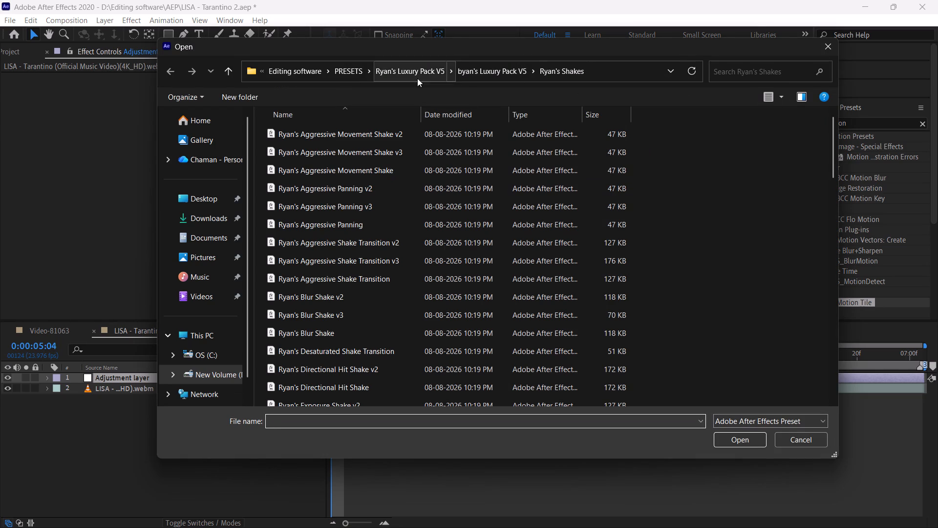
left_click(351, 71)
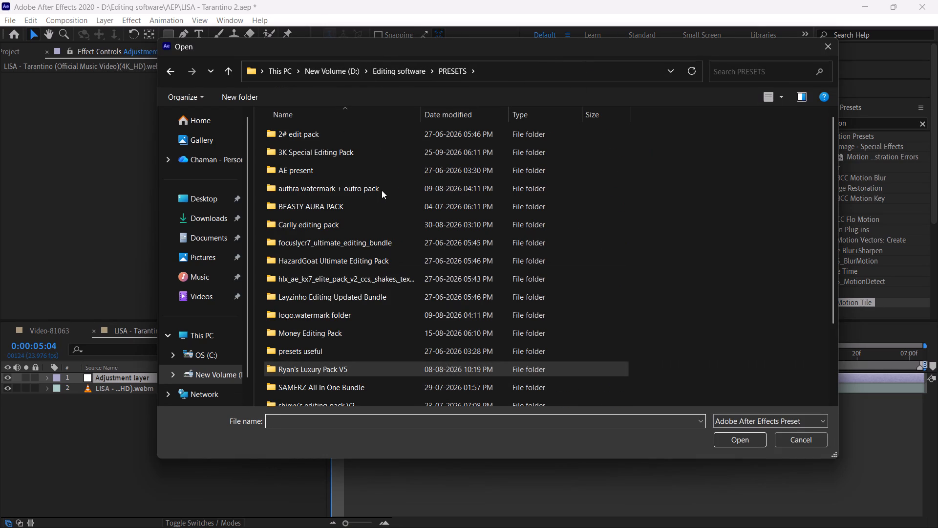
scroll(395, 270, "down", 1)
double_click(376, 376)
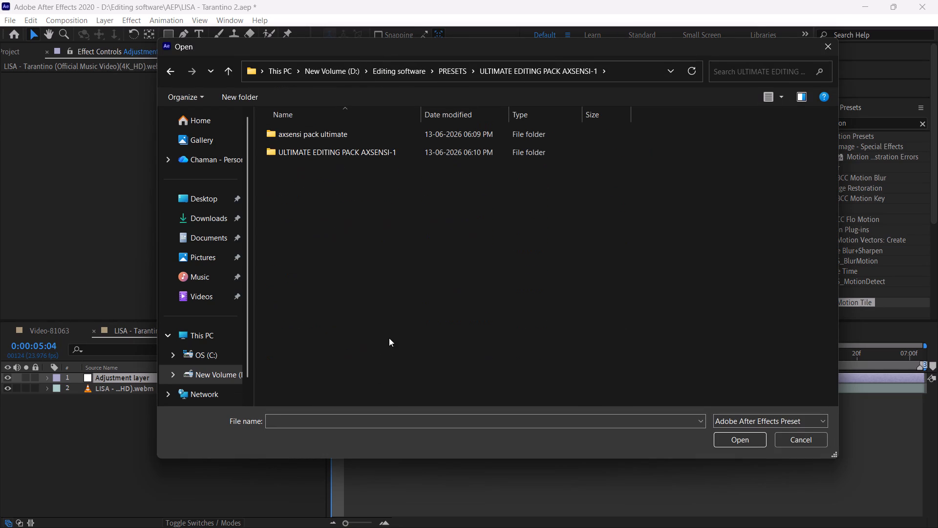
double_click(387, 148)
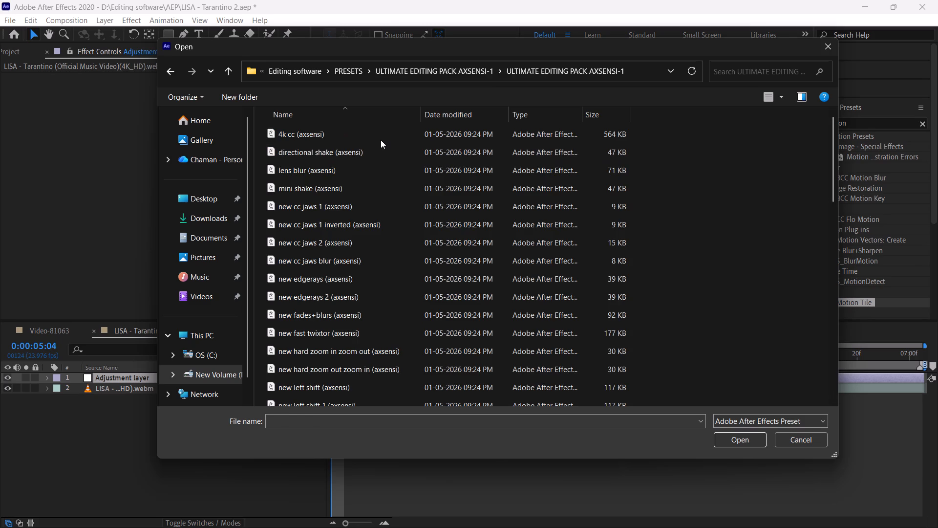
left_click(381, 140)
left_click(724, 439)
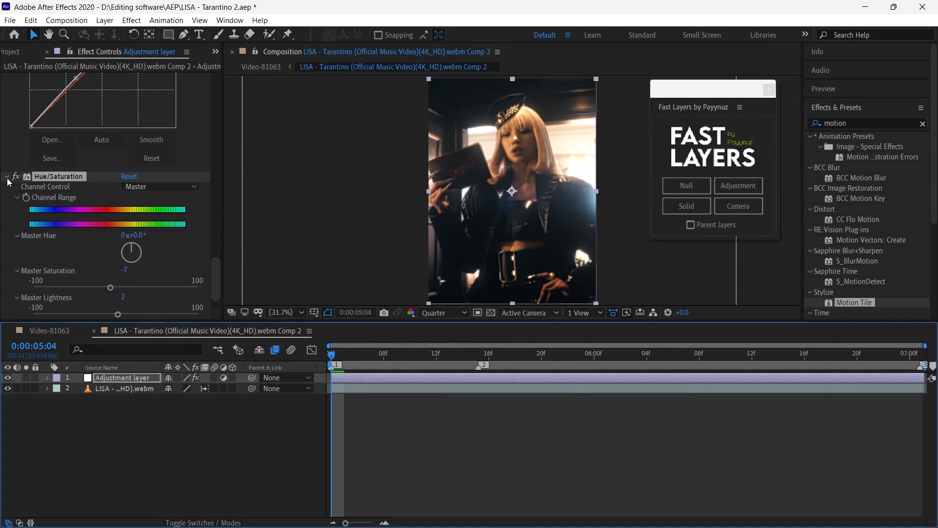
left_click(7, 178)
left_click(115, 209)
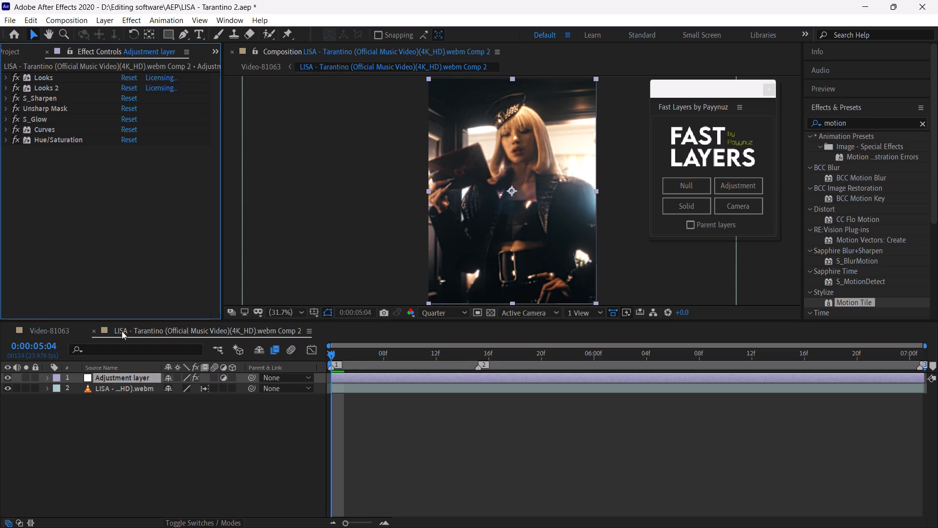
left_click(94, 332)
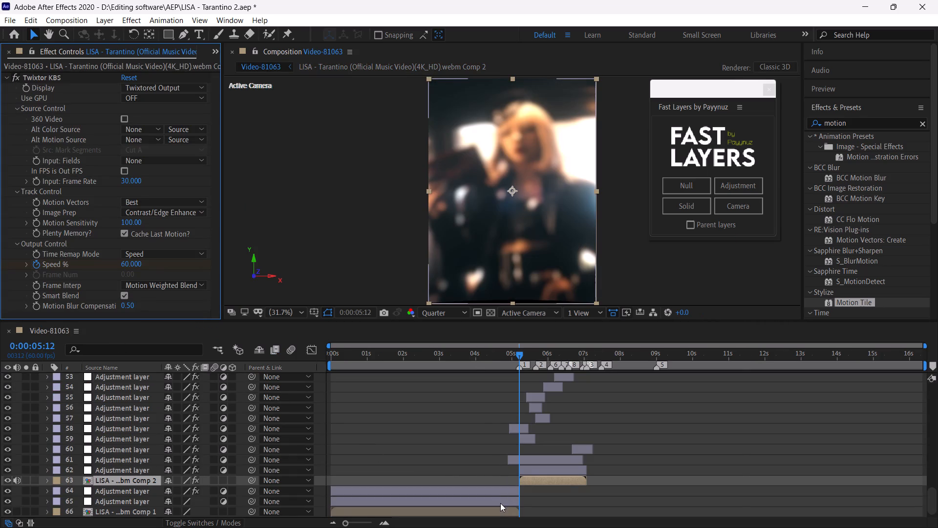
Apply the recent 4k cc (axsensi) preset to the adjustment layer directly above LISA Comp 1 in Video-81063 and save the project.
left_click(476, 357)
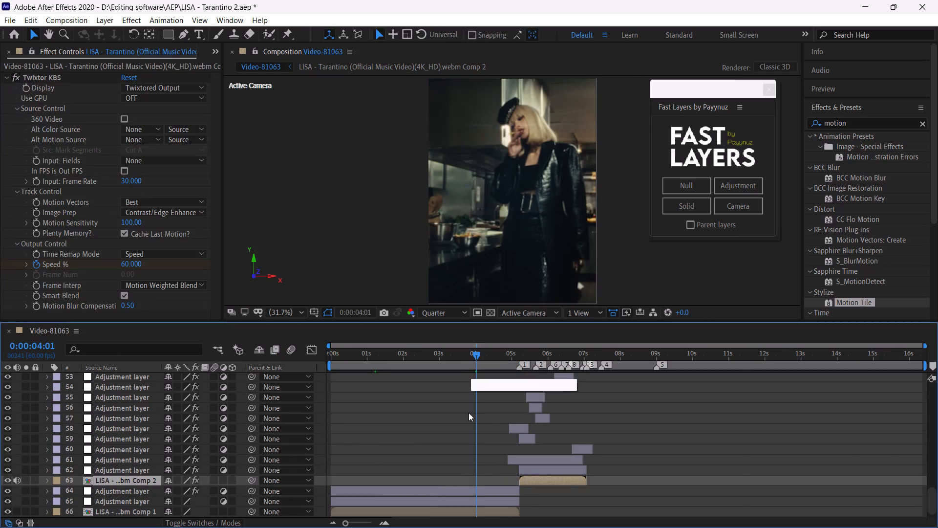
left_click(468, 499)
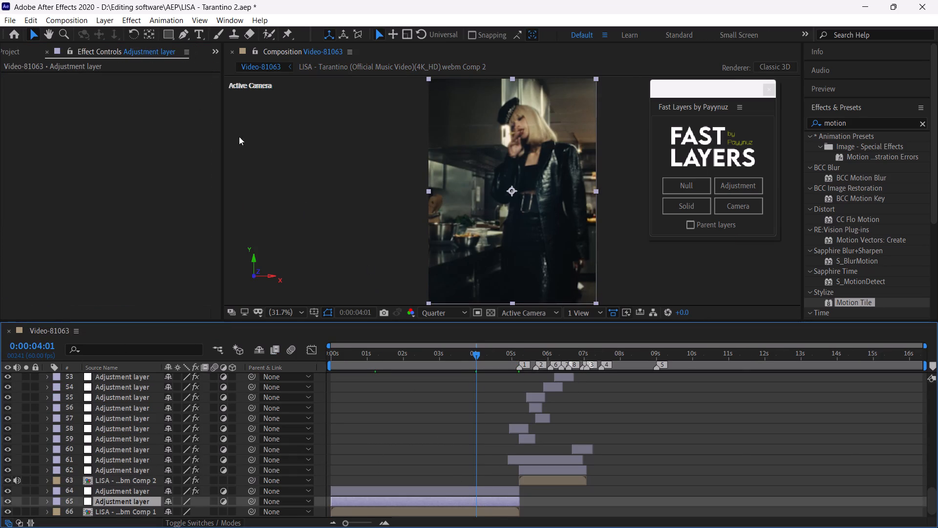
left_click(170, 18)
left_click(182, 56)
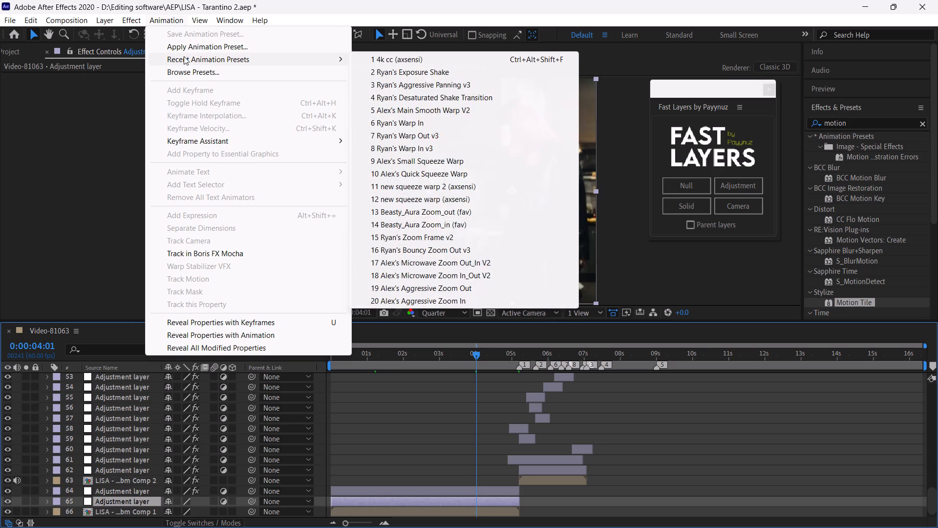
left_click(393, 56)
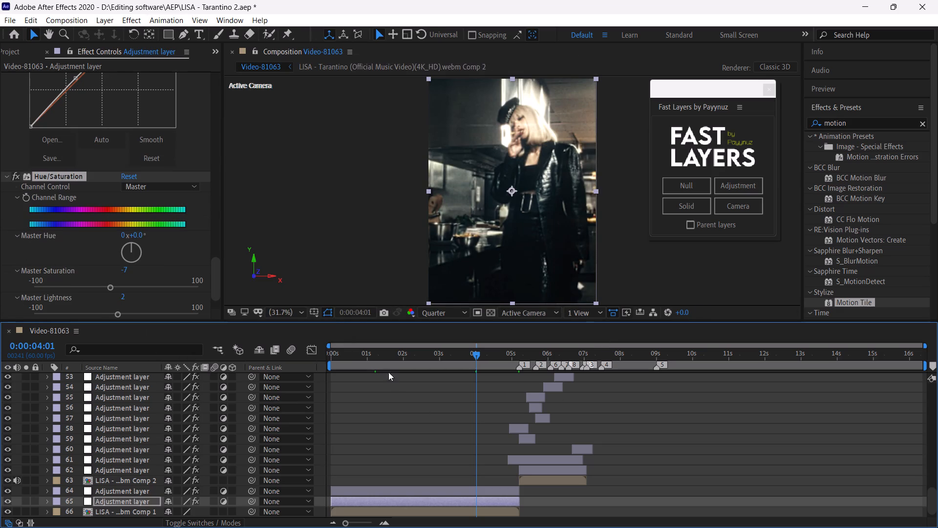
left_click(384, 364)
left_click(346, 358)
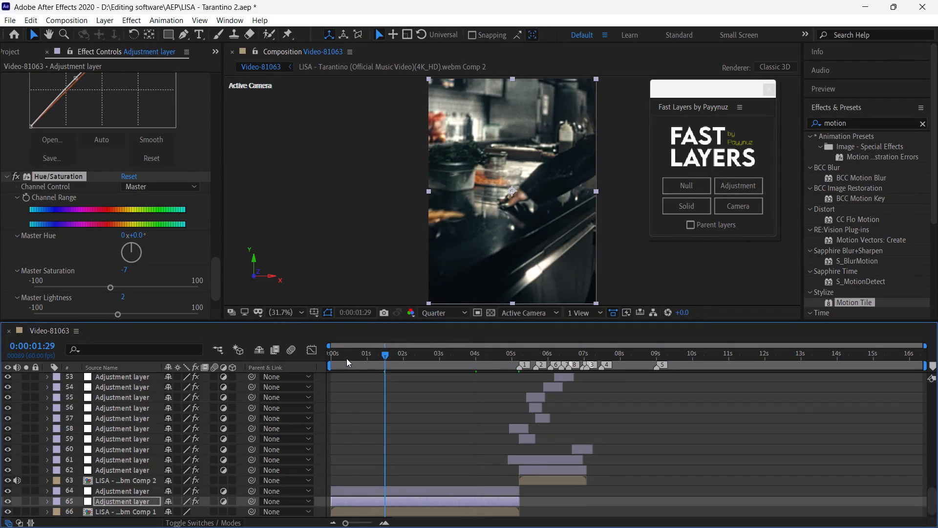
key("ctrl+s")
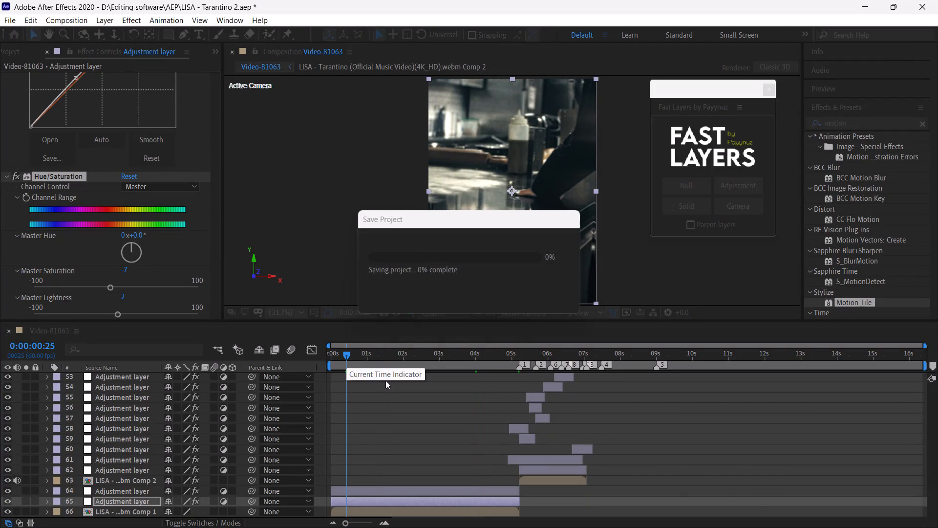
Check the graded LISA Comp 2 clip at 0:00:05:50 and 0:00:06:01, and compare it with the footage inside its precomp.
left_click(542, 356)
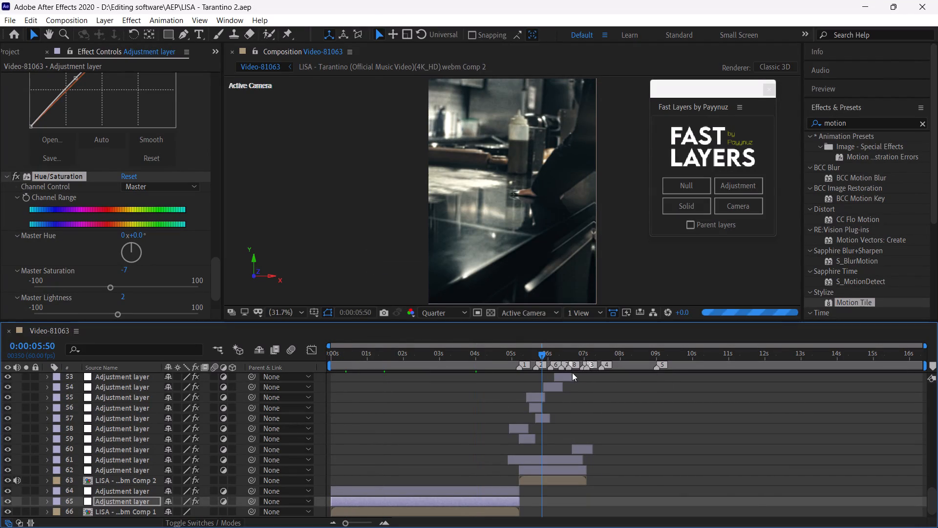
left_click(549, 355)
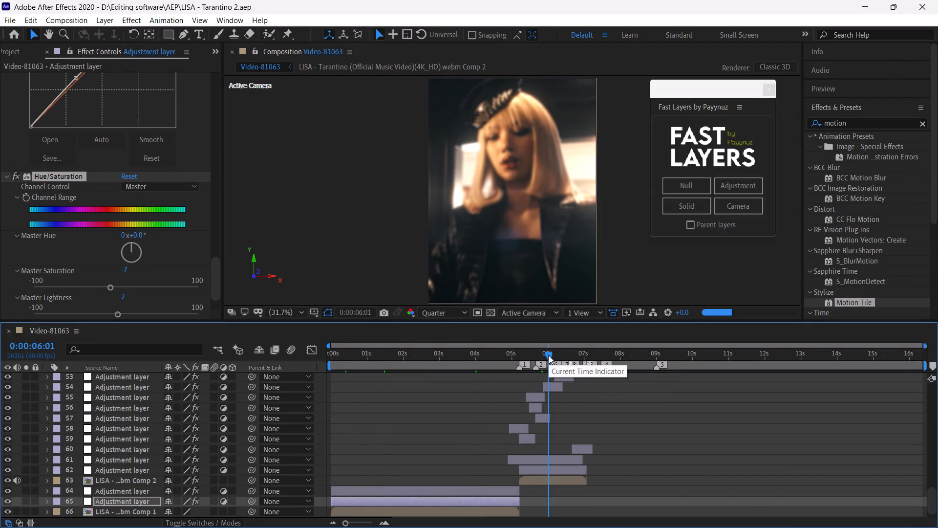
key("ctrl+s")
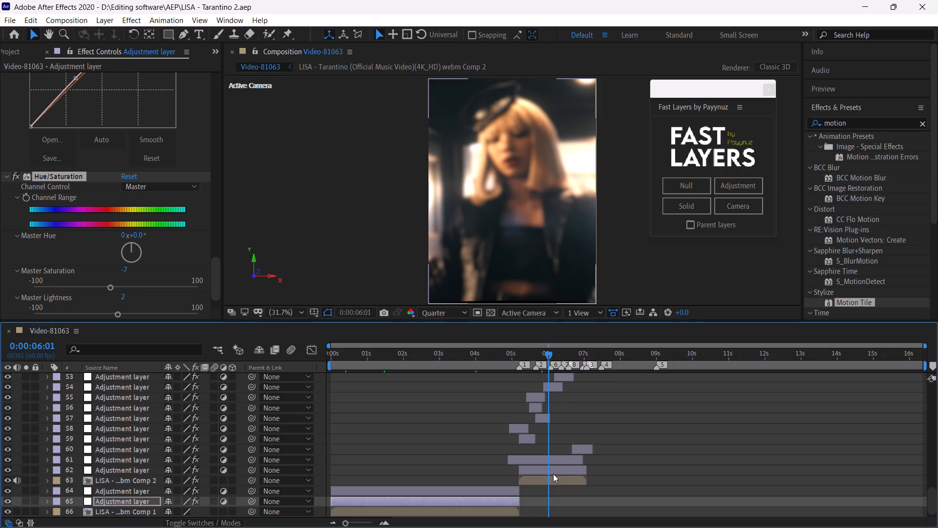
left_click(554, 469)
double_click(554, 479)
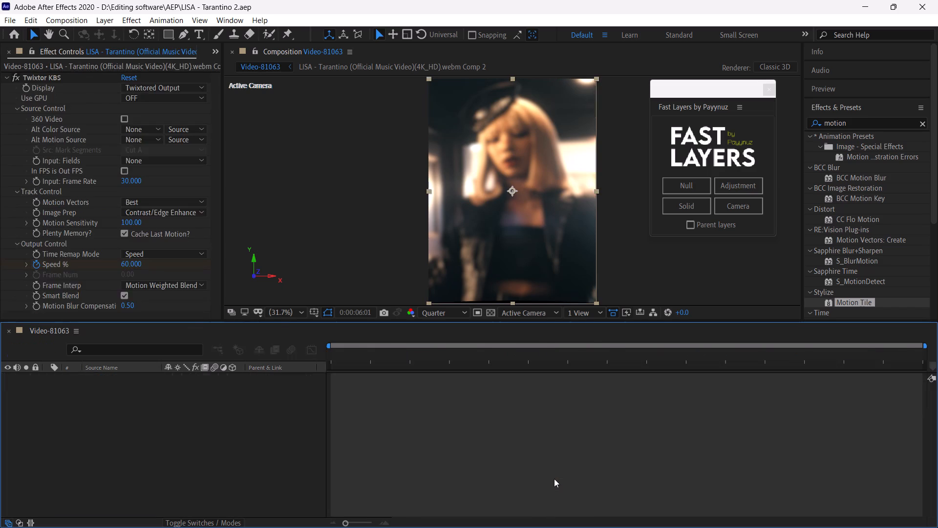
left_click(96, 328)
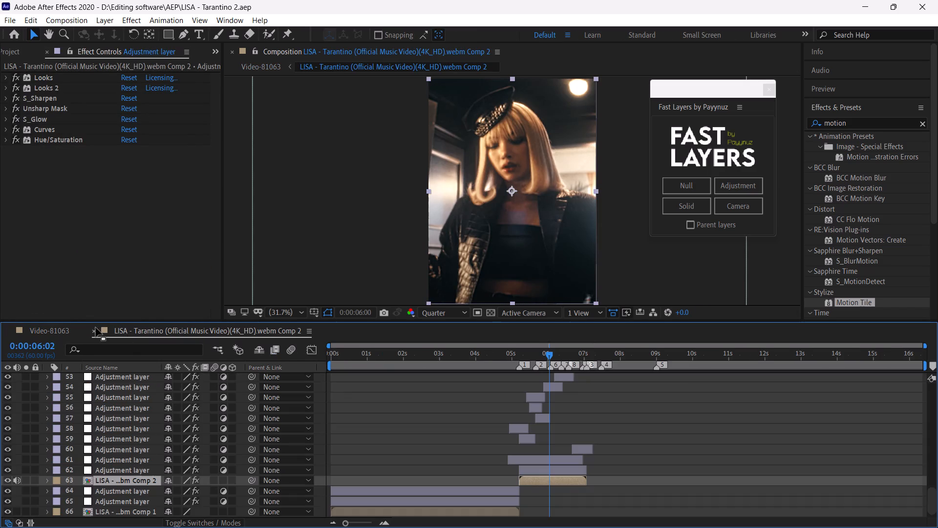
Move to 0:00:08:33 in Video-81063 and review the full layer stack to locate the LISA Comp 3 clip.
left_click(640, 355)
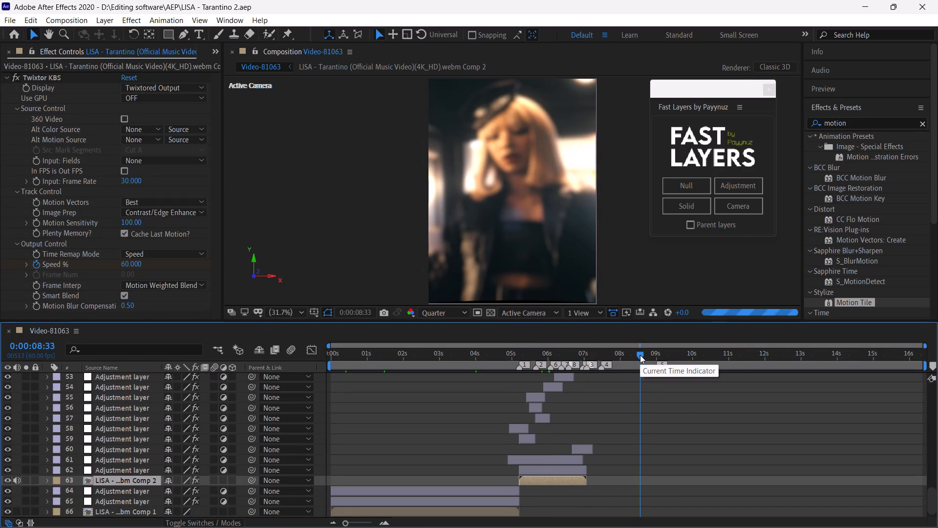
scroll(692, 418, "up", 3)
scroll(692, 418, "down", 1)
scroll(692, 418, "up", 5)
scroll(692, 418, "down", 1)
scroll(692, 418, "up", 2)
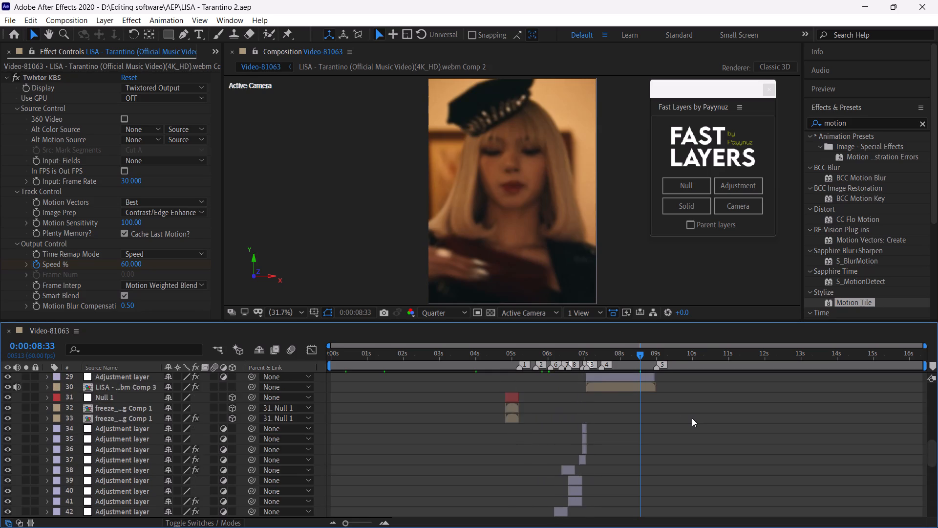
scroll(692, 418, "up", 2)
scroll(692, 418, "down", 1)
scroll(692, 418, "up", 2)
scroll(692, 418, "down", 1)
scroll(692, 418, "up", 5)
scroll(692, 418, "down", 4)
scroll(692, 418, "up", 2)
scroll(692, 418, "down", 1)
scroll(692, 418, "up", 2)
scroll(692, 418, "down", 1)
scroll(692, 418, "up", 5)
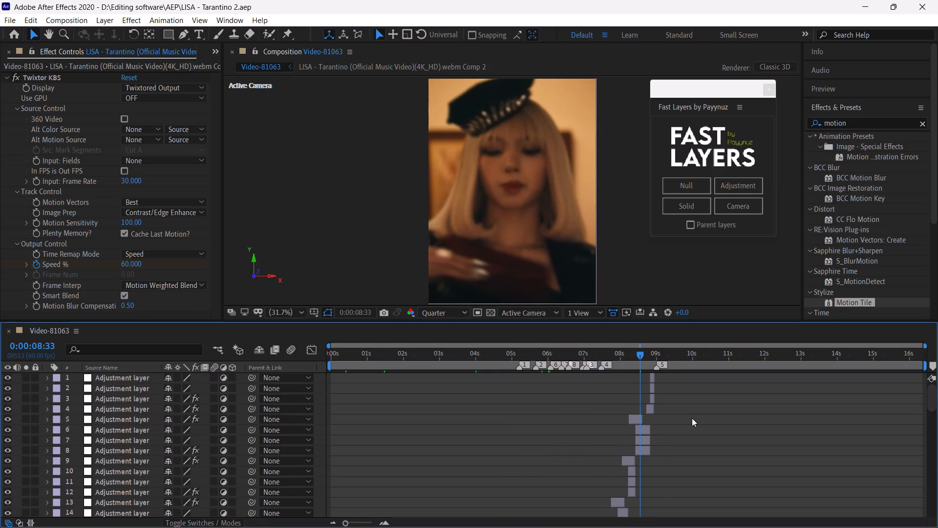
scroll(692, 418, "up", 7)
scroll(692, 418, "down", 1)
scroll(692, 418, "up", 4)
left_click_drag(935, 397, 934, 382)
left_click_drag(934, 382, 931, 521)
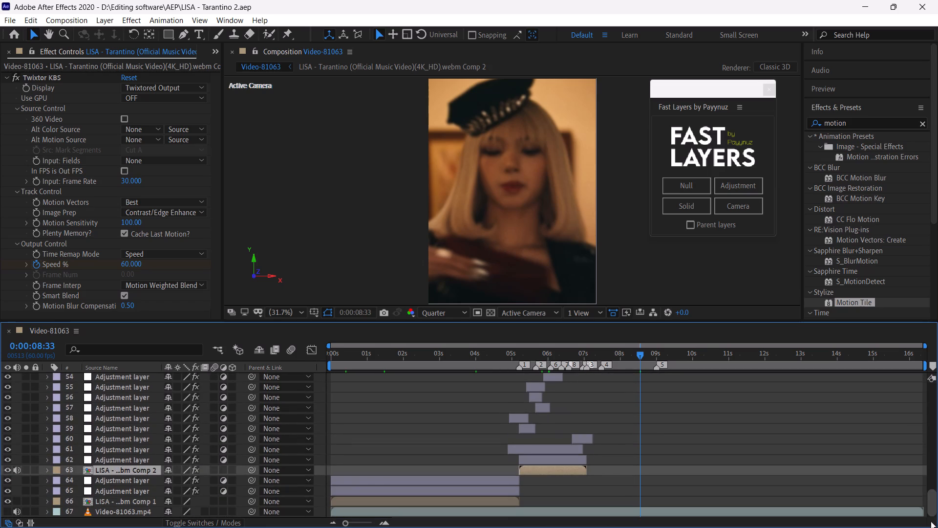
left_click_drag(931, 521, 930, 526)
scroll(789, 445, "up", 5)
scroll(789, 445, "down", 1)
scroll(789, 445, "up", 2)
scroll(789, 445, "down", 2)
scroll(789, 445, "up", 2)
scroll(789, 445, "down", 1)
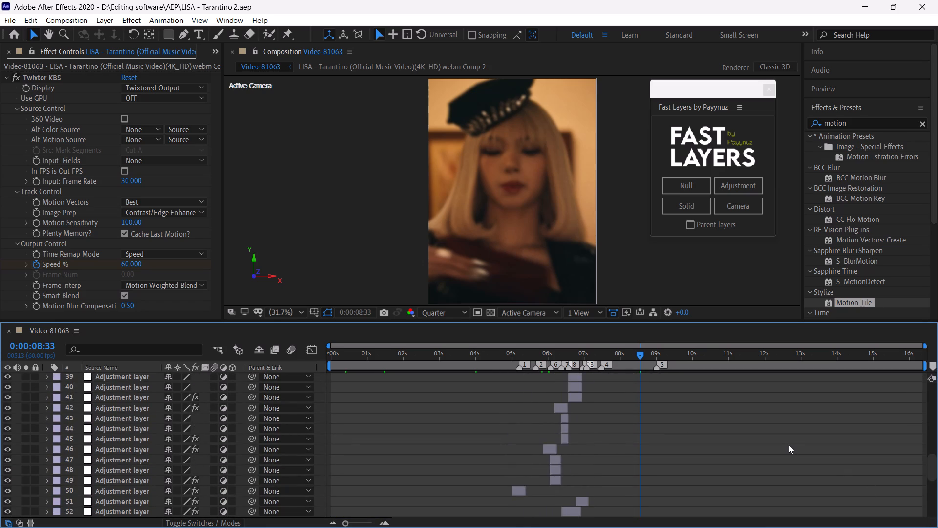
scroll(789, 445, "up", 8)
scroll(789, 445, "down", 3)
scroll(789, 445, "up", 2)
scroll(789, 445, "down", 1)
scroll(789, 445, "up", 1)
scroll(789, 445, "down", 1)
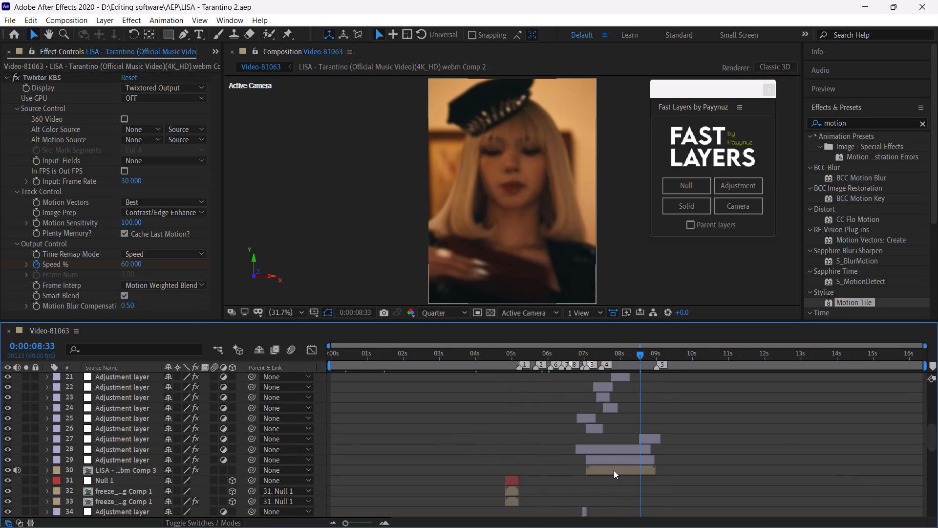
Open the LISA Comp 3 precomp and add an adjustment layer above its footage layer.
double_click(614, 470)
left_click(597, 380)
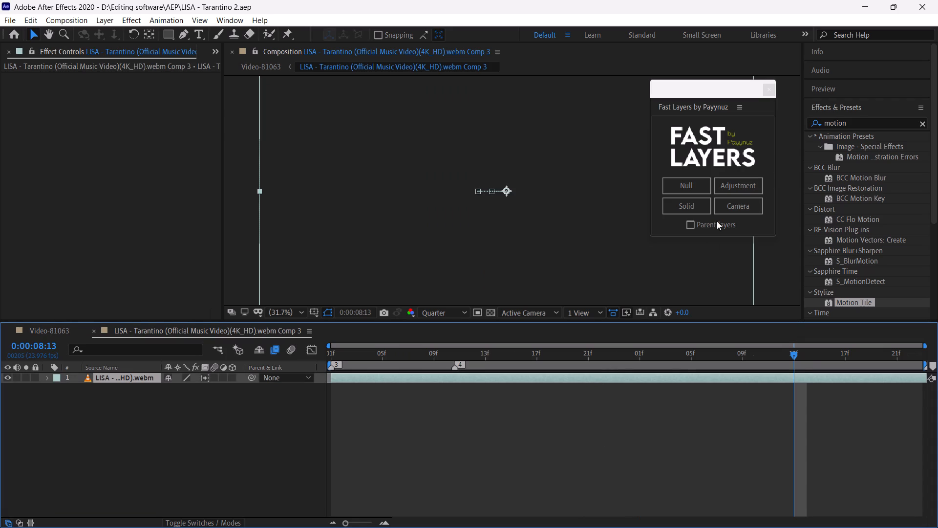
left_click(731, 191)
Apply the recent 4k cc (axsensi) preset to the adjustment layer in LISA Comp 3, save the project, and close the precomp.
left_click(612, 374)
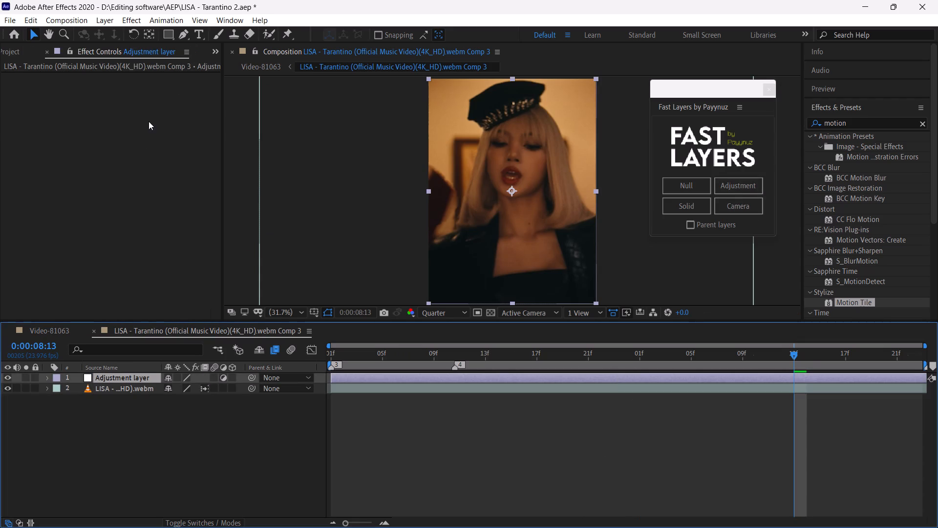
left_click(167, 22)
left_click(193, 58)
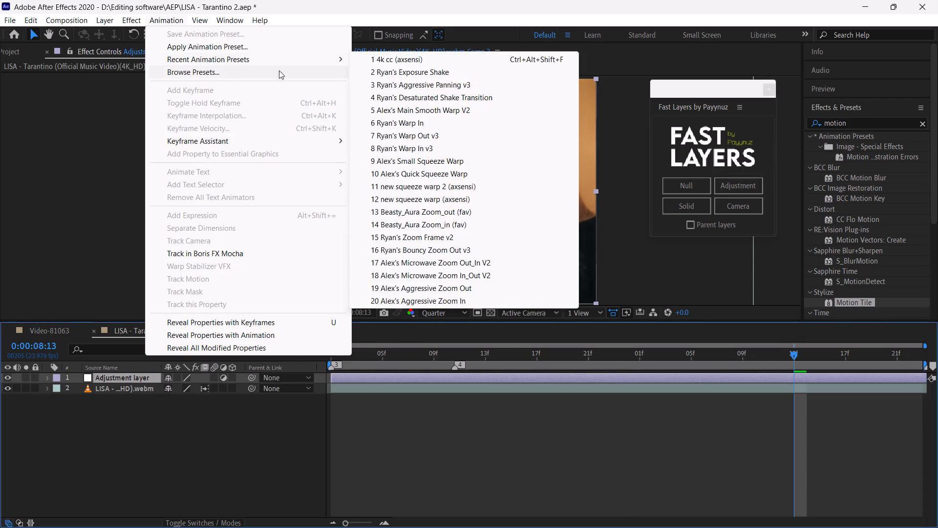
left_click(388, 60)
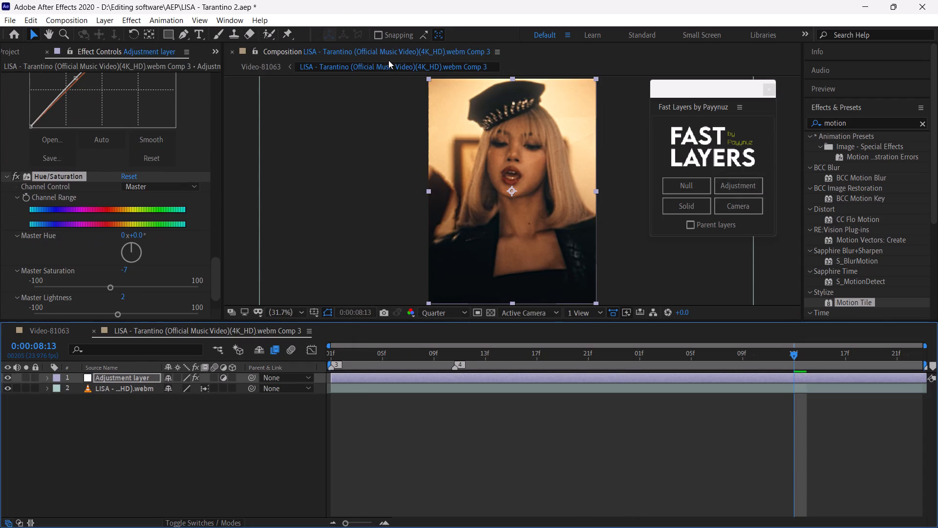
key("ctrl+s")
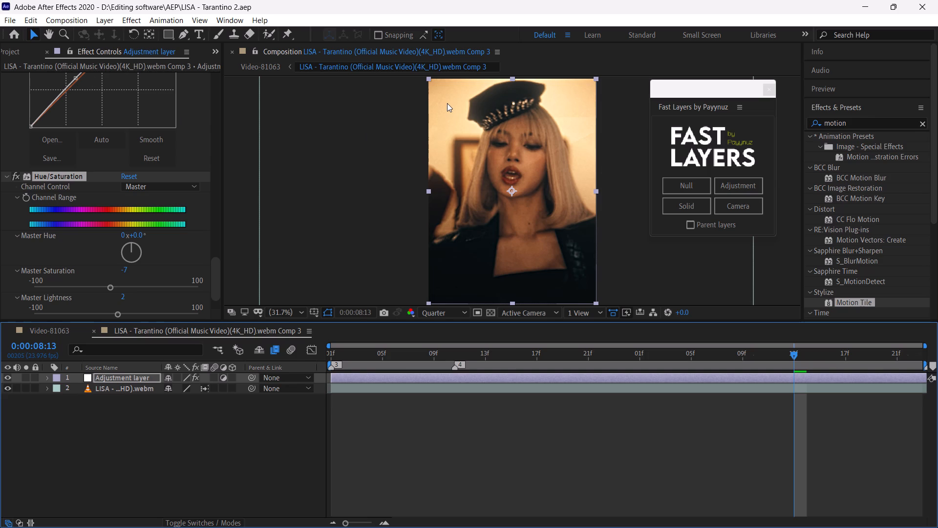
left_click(96, 334)
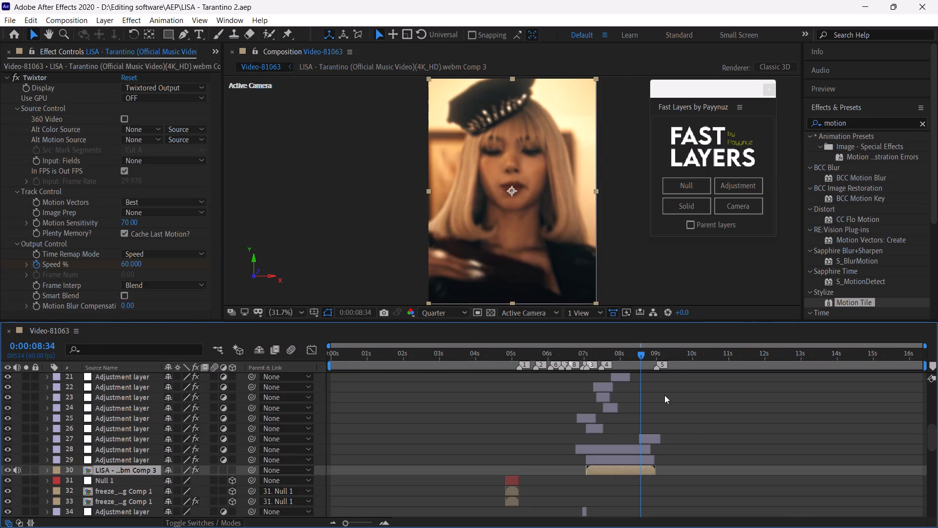
Reveal the keyframed properties of the LISA Comp 3 layer in Video-81063.
key("u")
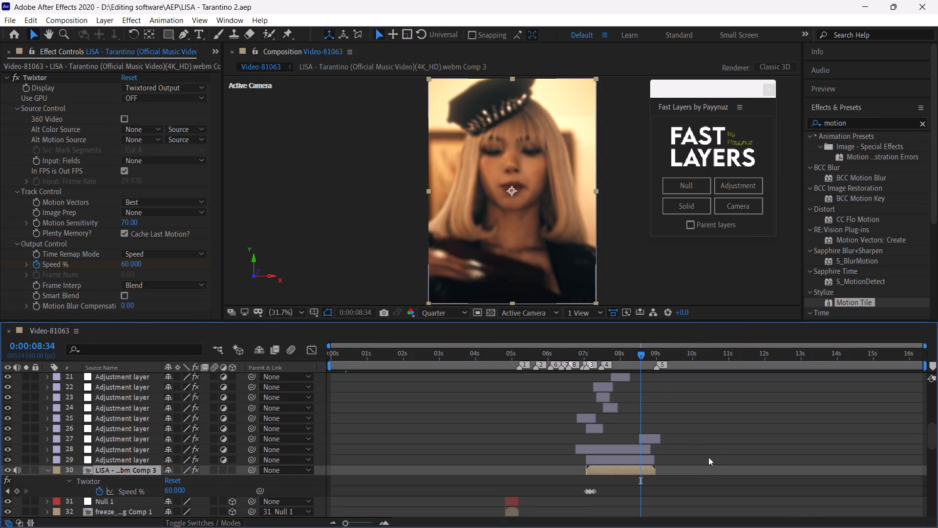
Pre-compose all layers from the topmost down to LISA Comp 2, moving all attributes into the new composition, and save the project.
key("u")
left_click_drag(931, 440, 929, 488)
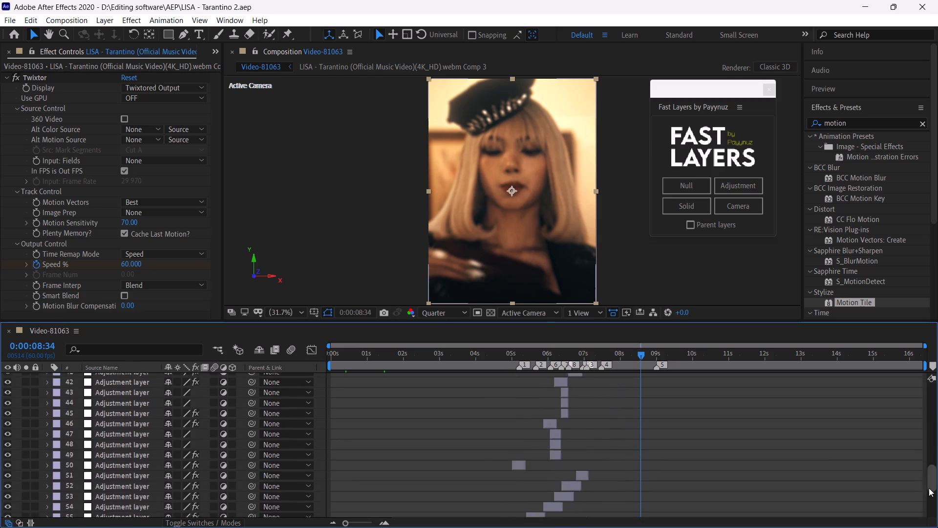
left_click_drag(929, 488, 928, 513)
left_click(742, 457)
left_click(571, 468)
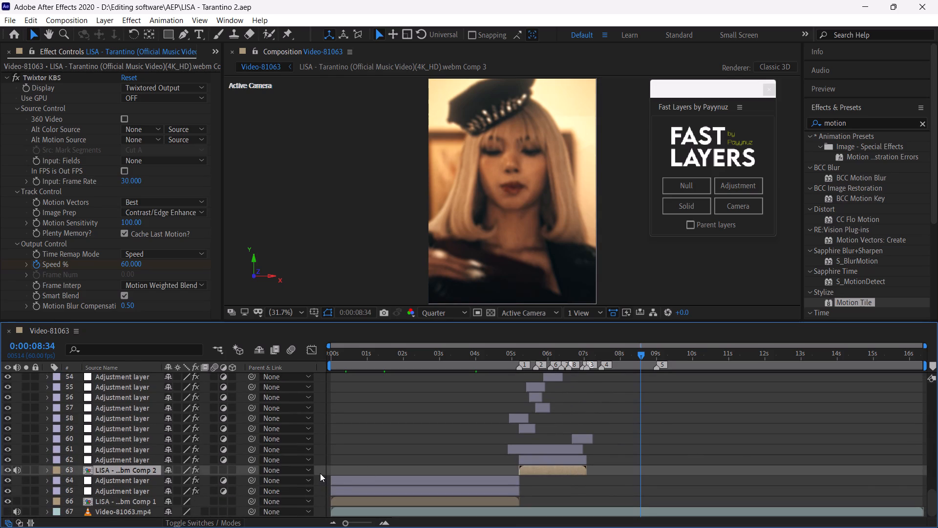
left_click_drag(320, 473, 337, 318)
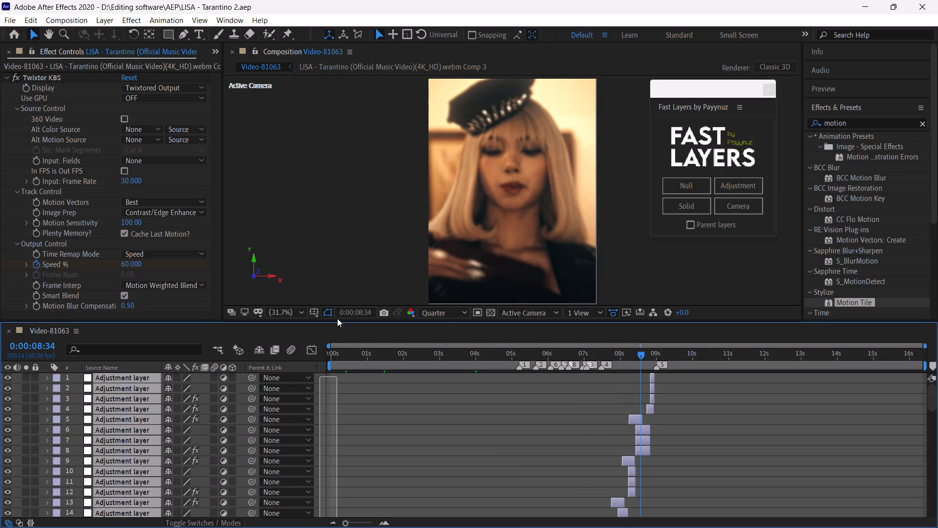
left_click_drag(337, 318, 344, 280)
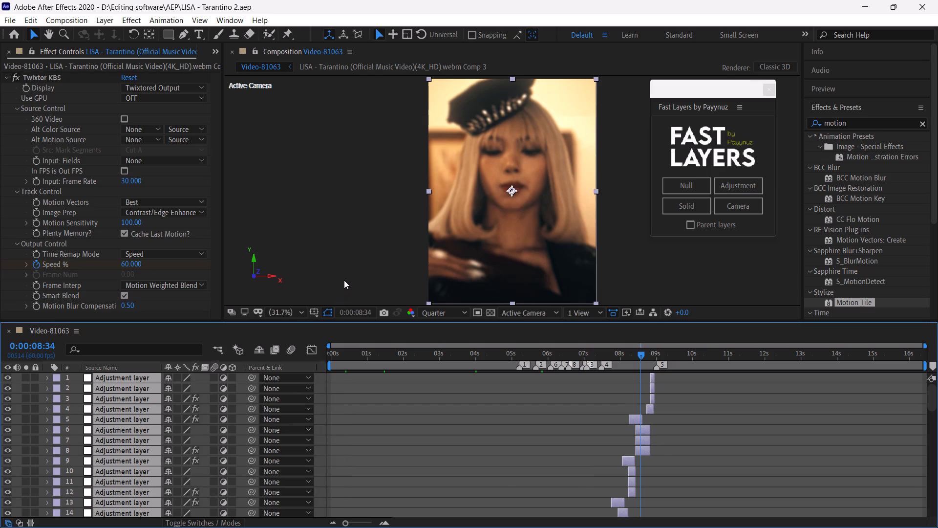
scroll(673, 440, "down", 2)
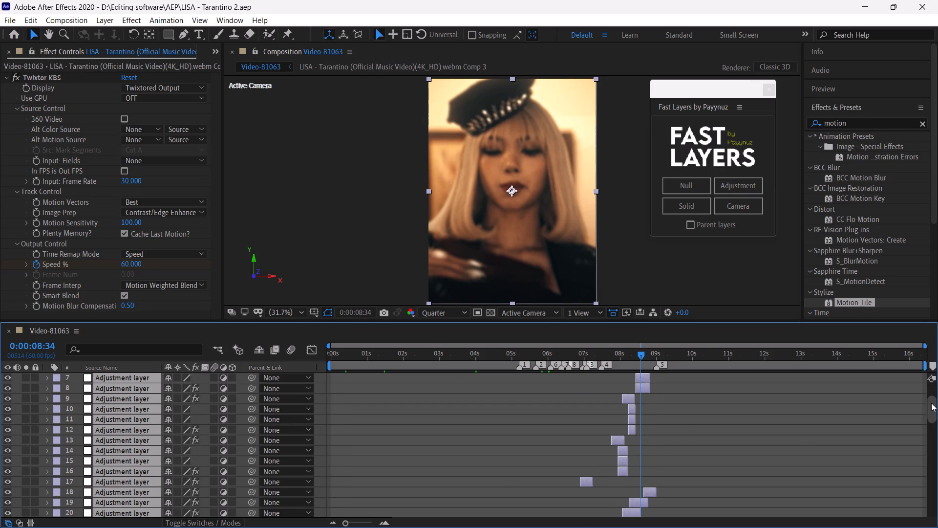
left_click_drag(931, 403, 927, 502)
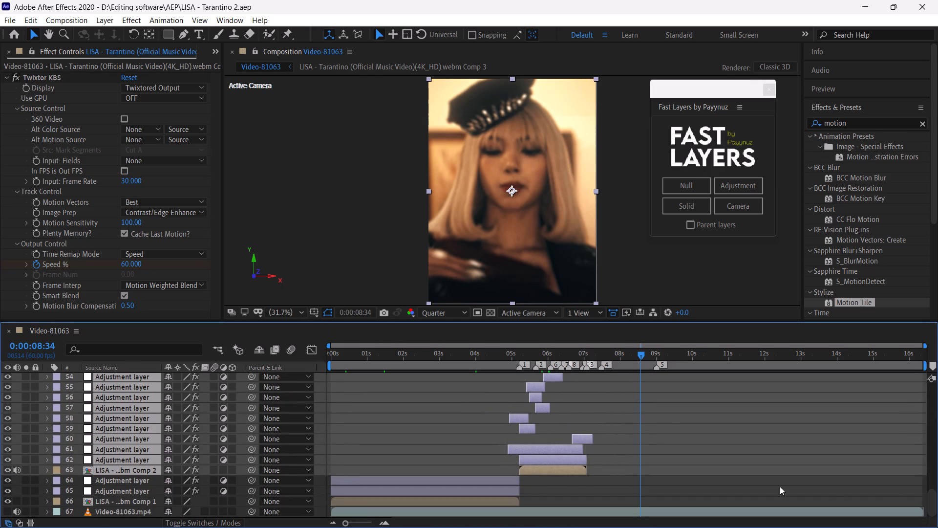
right_click(545, 470)
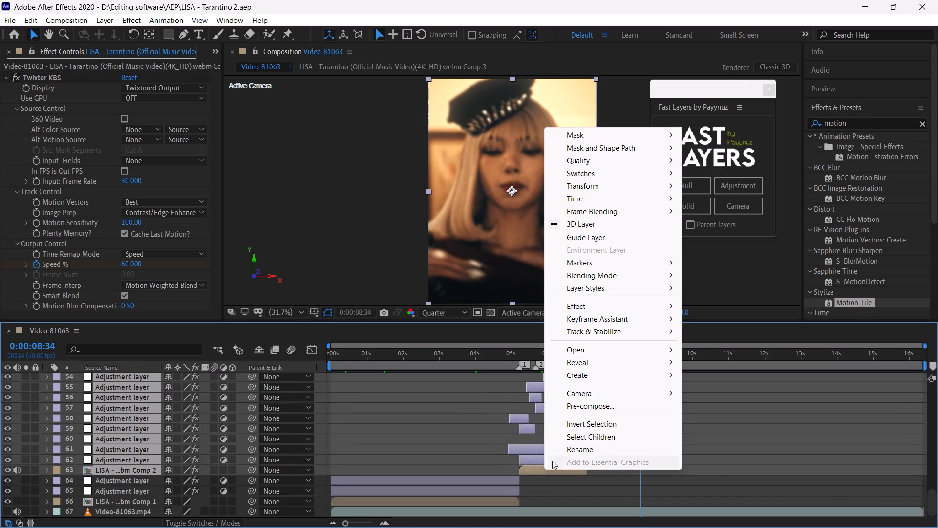
left_click(591, 407)
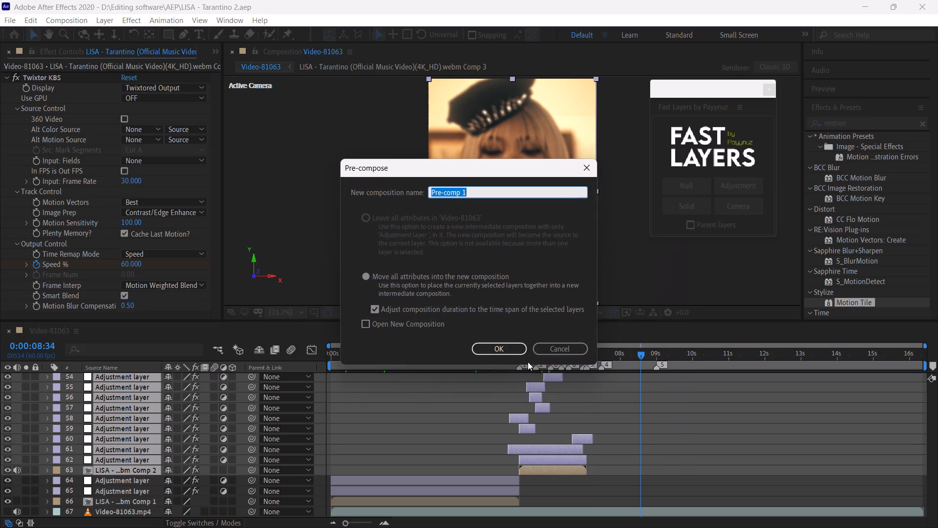
left_click(509, 347)
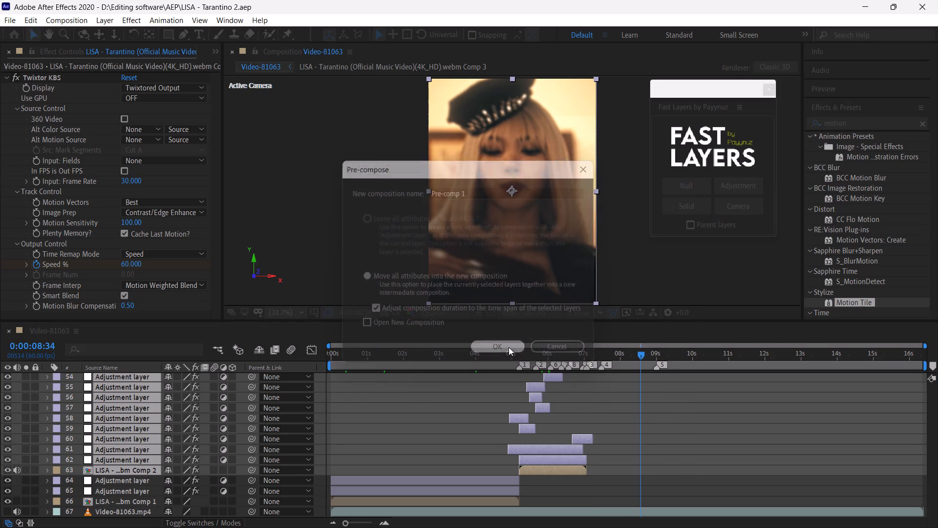
left_click(694, 449)
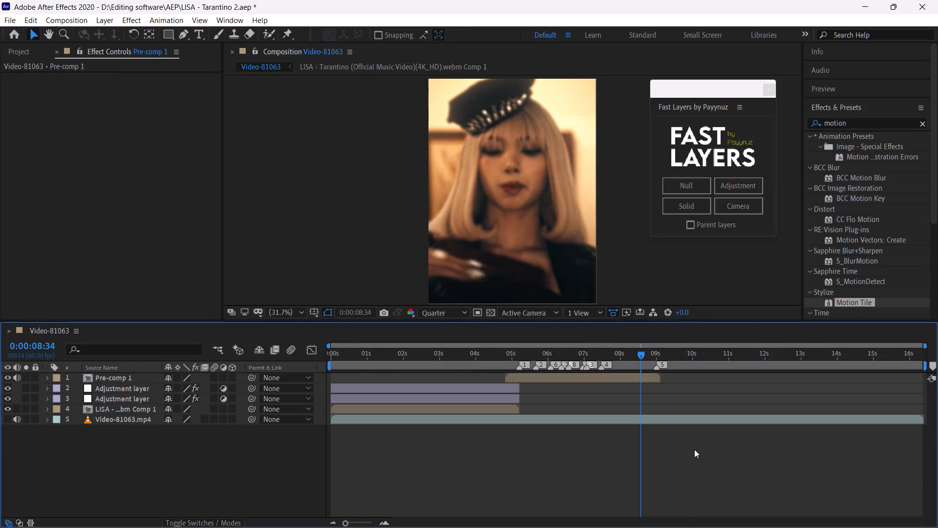
key("ctrl+s")
Add a layer marker to Pre-comp 1 at 0:00:05:12, in line with composition marker 1.
left_click_drag(508, 355, 520, 374)
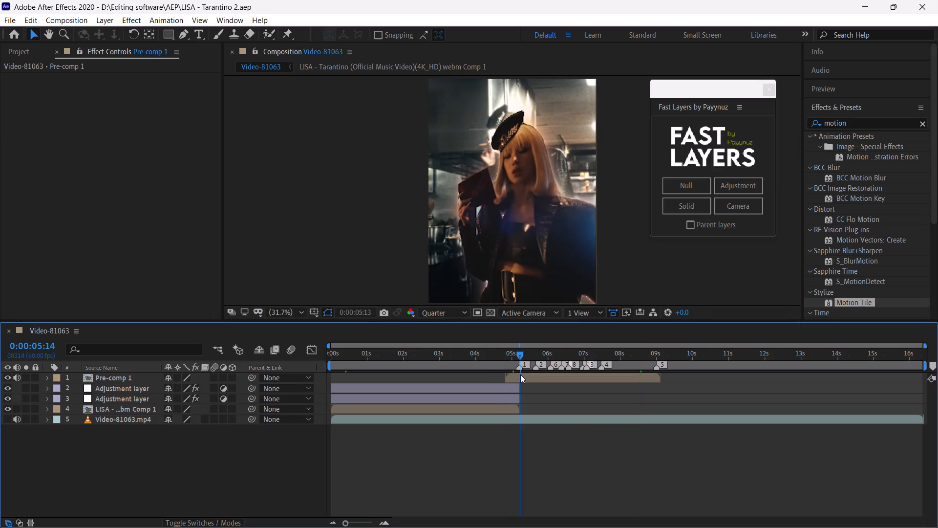
left_click_drag(520, 374, 518, 375)
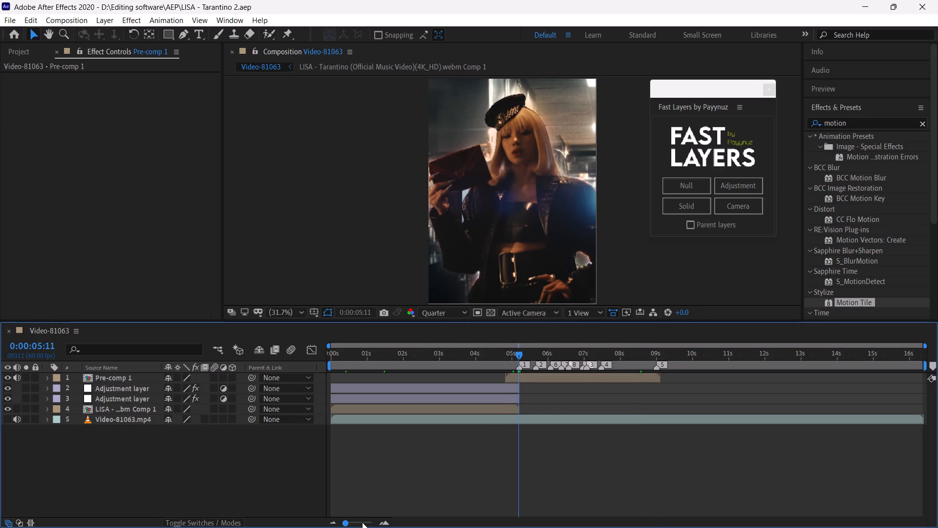
left_click_drag(359, 523, 377, 527)
left_click_drag(646, 357, 651, 362)
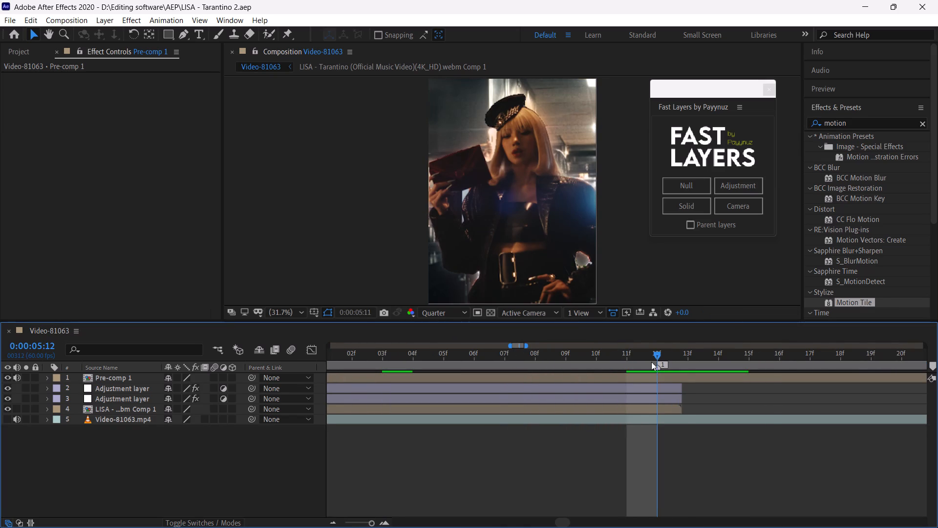
left_click_drag(651, 362, 657, 368)
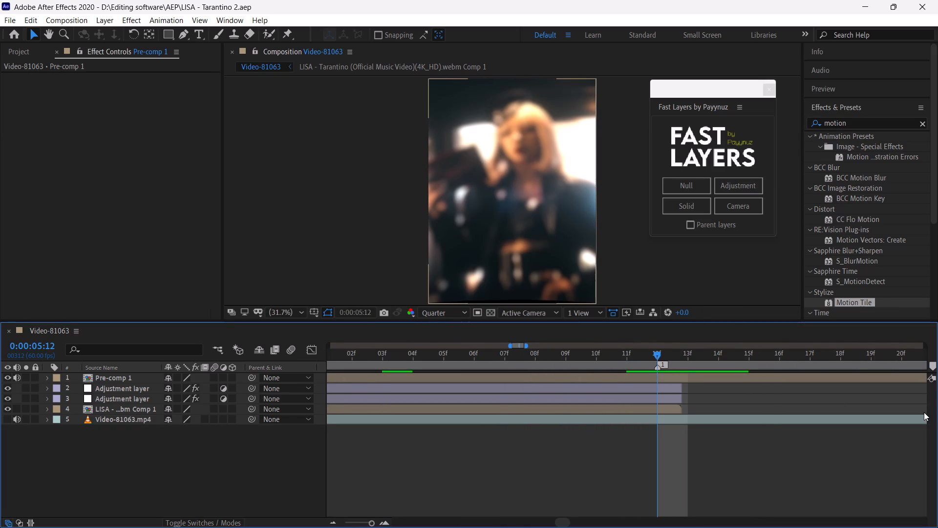
left_click(796, 376)
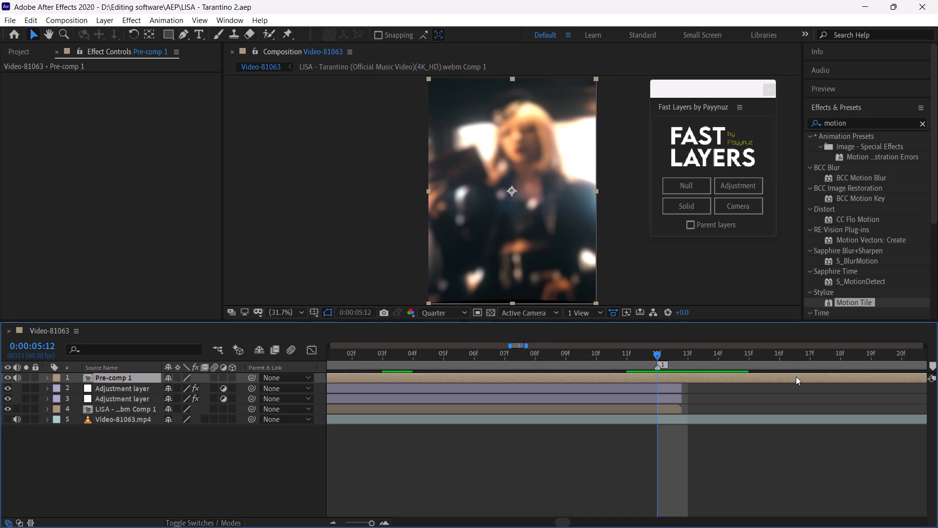
key("asterisk")
Duplicate Pre-comp 1 and shift the copy so its layer marker lines up with composition marker 5 at 0:00:09:00.
left_click_drag(365, 521, 349, 521)
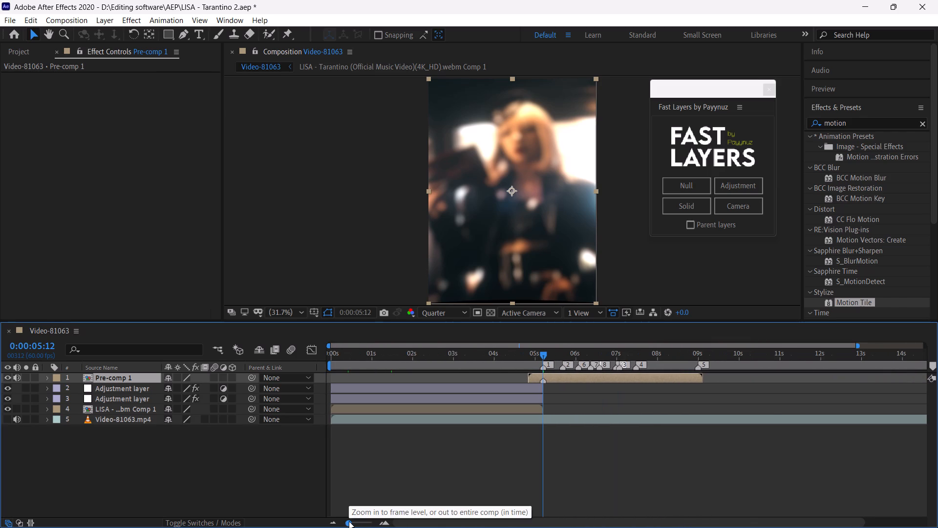
key("ctrl+d")
left_click_drag(563, 375, 705, 393)
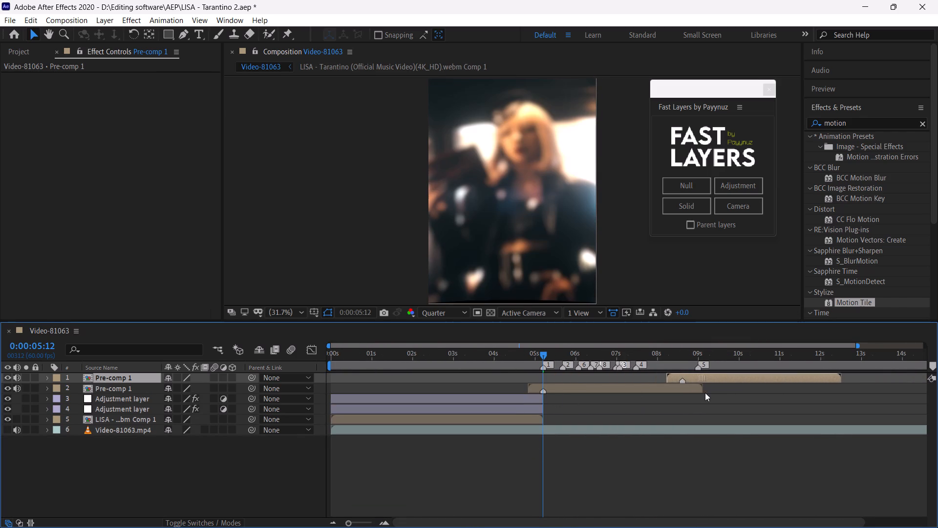
left_click_drag(705, 393, 716, 394)
left_click_drag(689, 360, 698, 370)
left_click_drag(358, 522, 378, 527)
left_click_drag(657, 377, 733, 378)
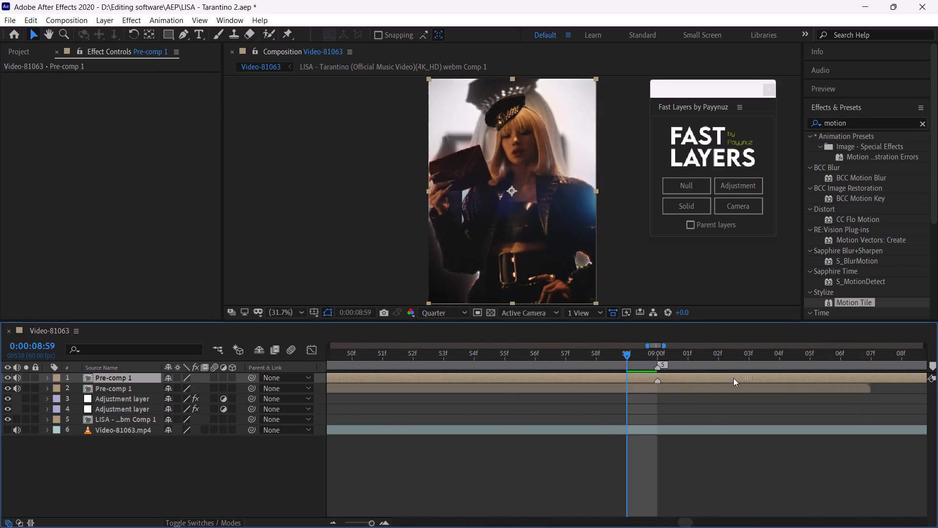
left_click_drag(733, 378, 736, 378)
Scrub and repeatedly preview the transition into the duplicated Pre-comp 1, playing from 0:00:08:34, to check its timing.
left_click_drag(642, 357, 621, 368)
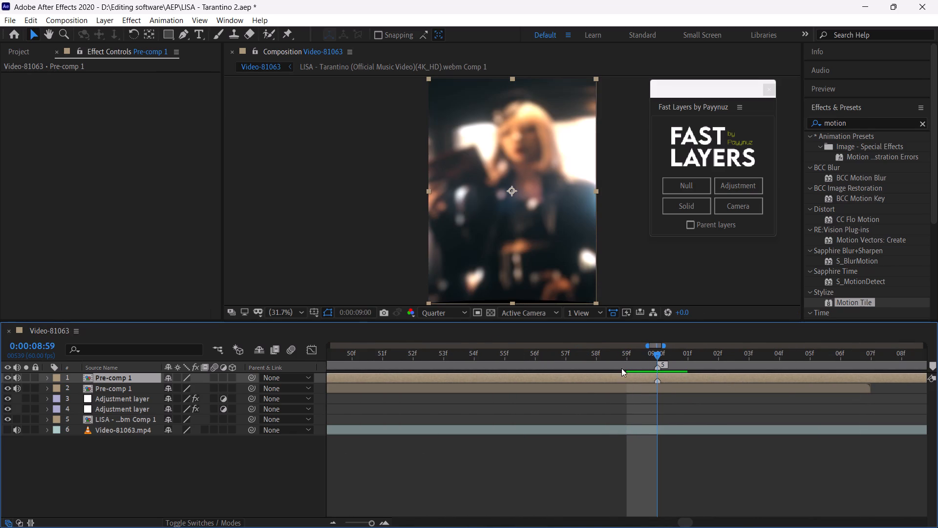
left_click_drag(621, 368, 594, 378)
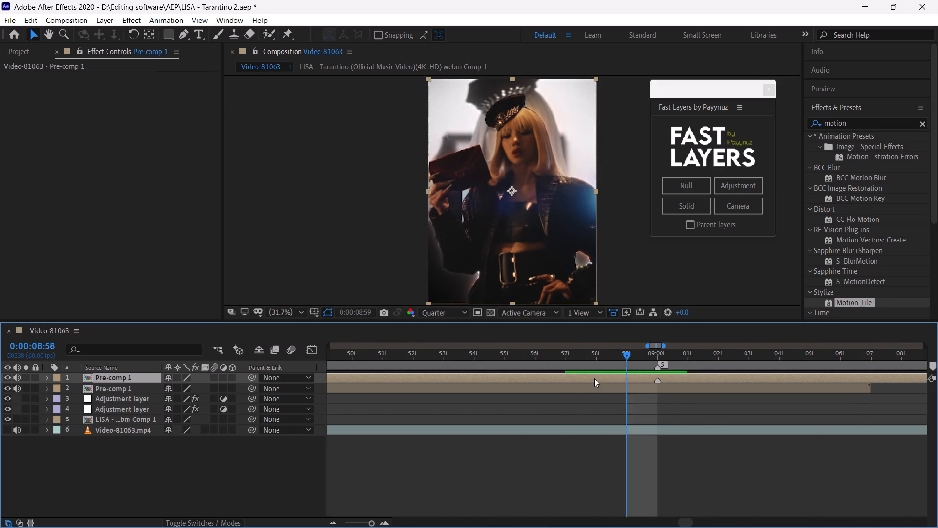
left_click_drag(594, 378, 517, 380)
double_click(364, 523)
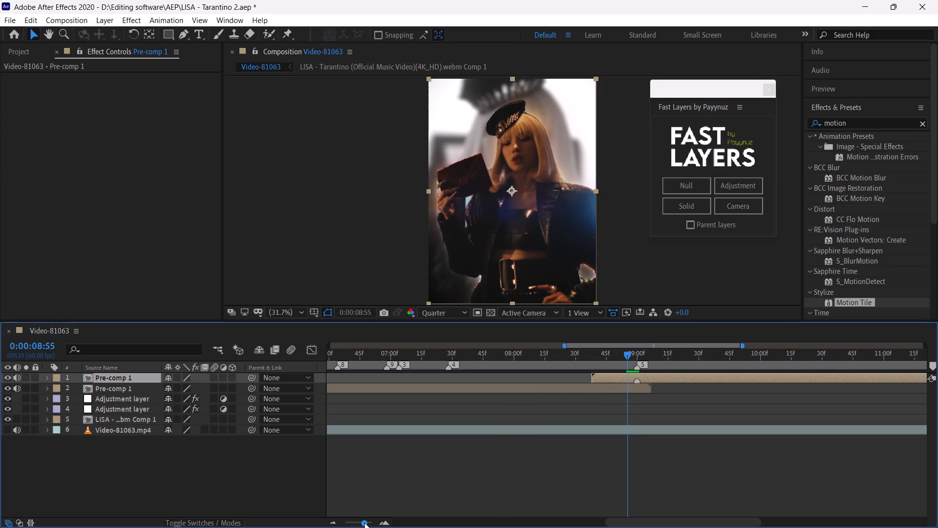
left_click(577, 361)
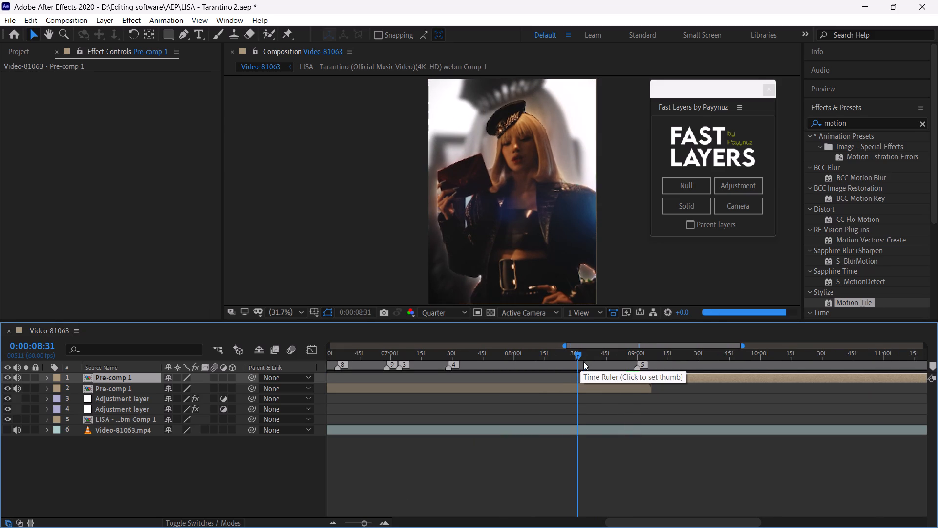
left_click_drag(584, 355, 610, 369)
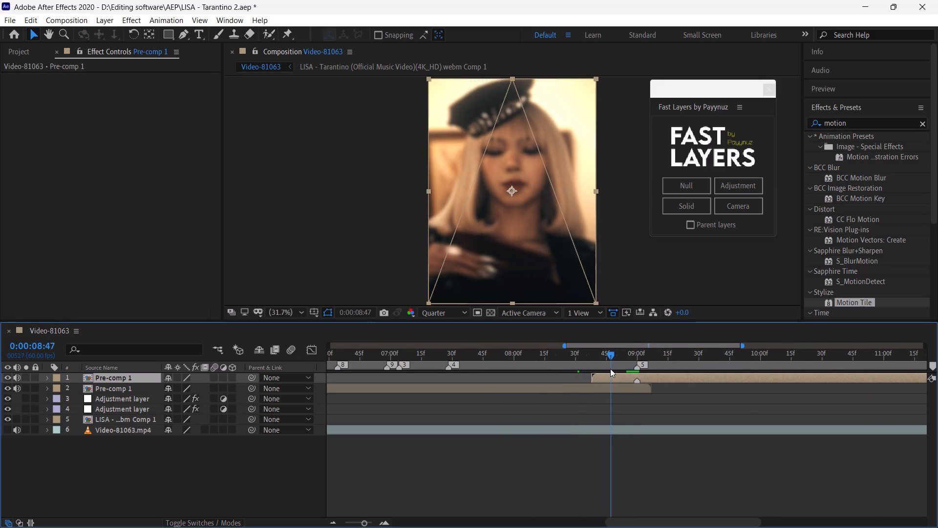
left_click(584, 355)
key("space")
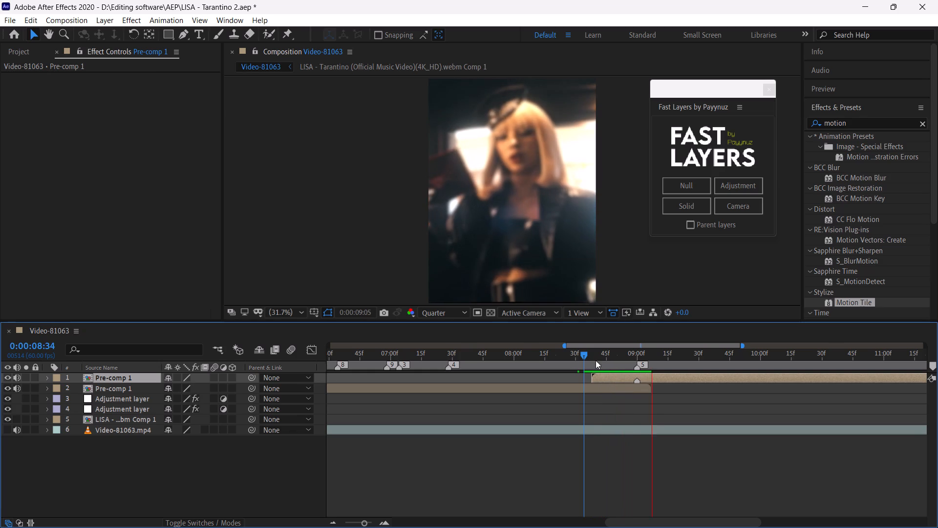
left_click(581, 352)
key("space")
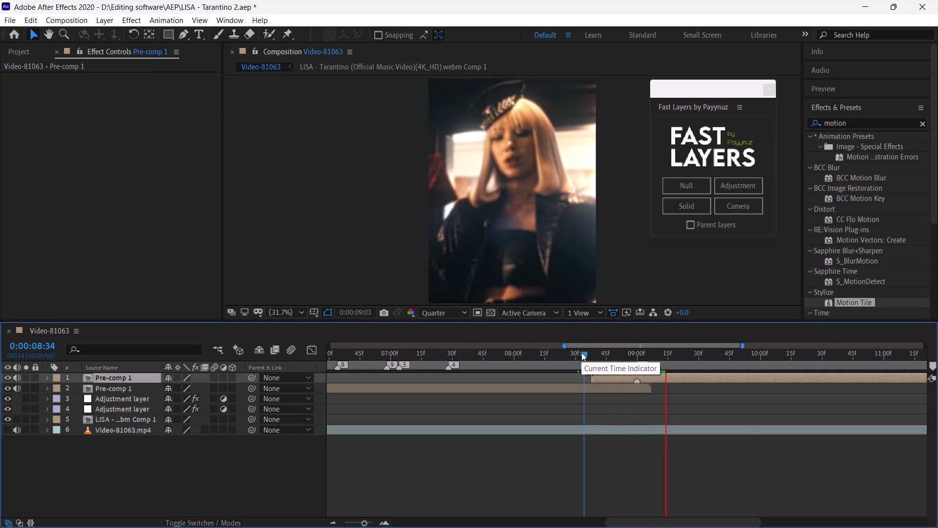
left_click(581, 352)
key("space")
left_click(581, 352)
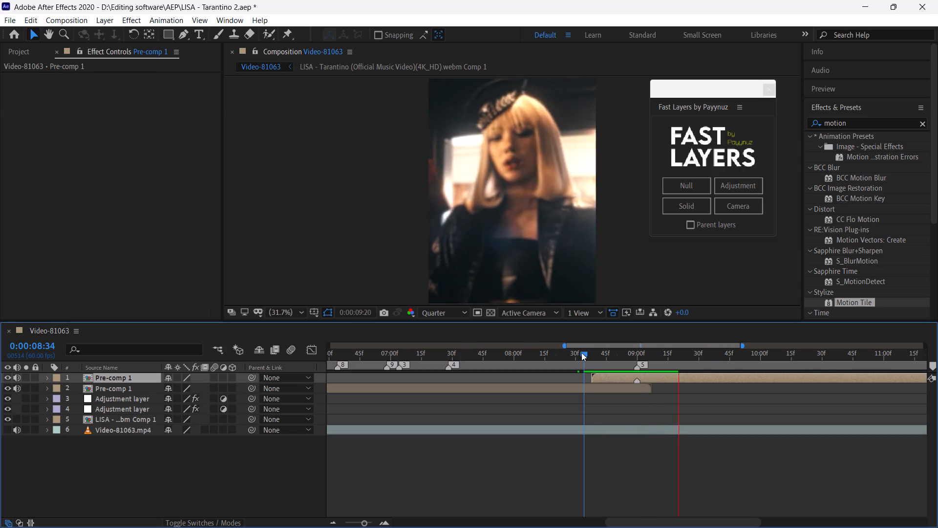
key("space")
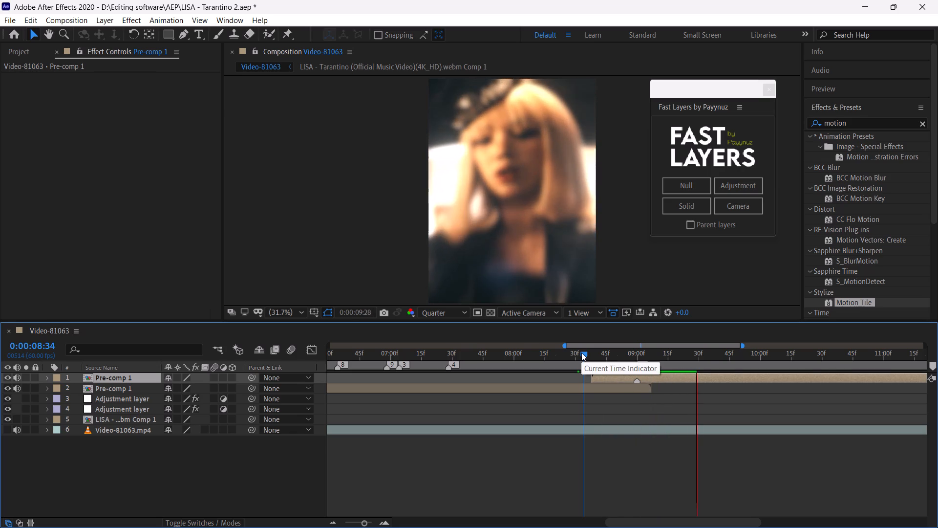
left_click(581, 352)
key("space")
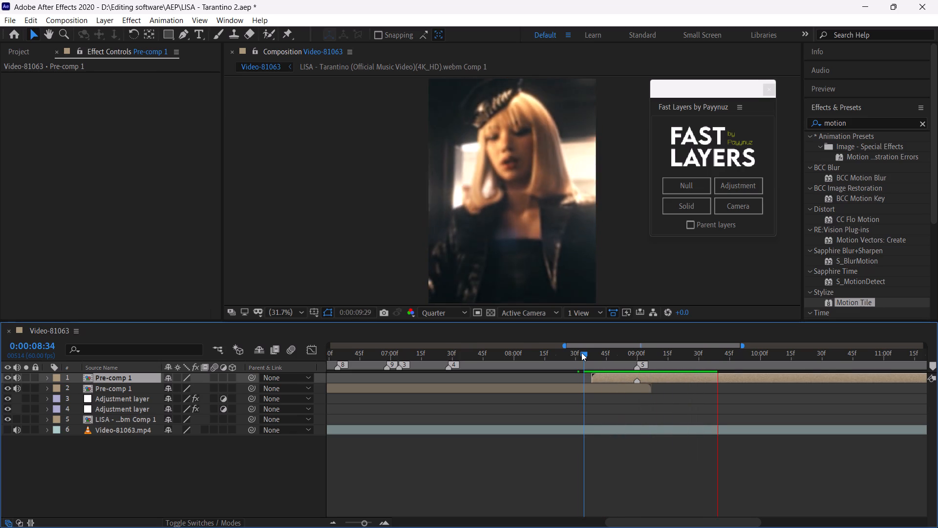
left_click(581, 352)
key("space")
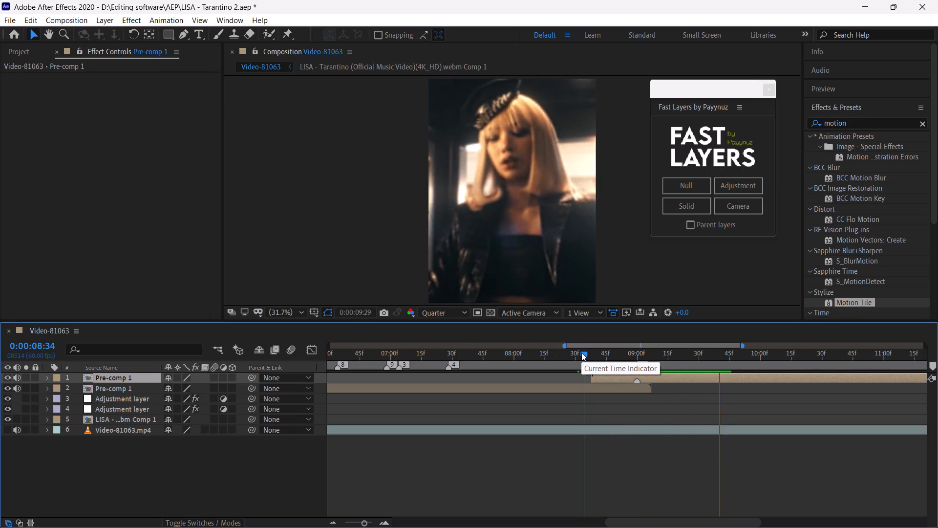
left_click(581, 352)
key("space")
left_click(581, 352)
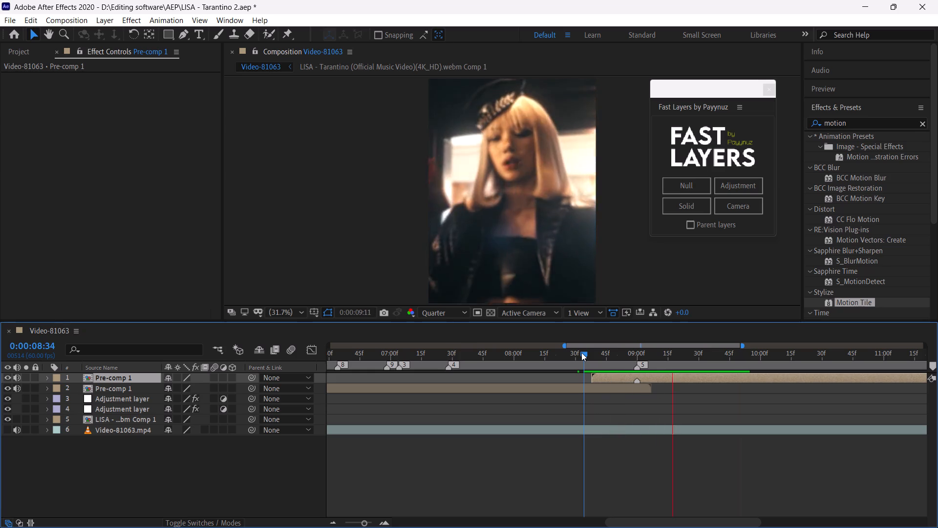
Mute the audio of both Pre-comp 1 layers and save the project.
left_click_drag(17, 376, 17, 392)
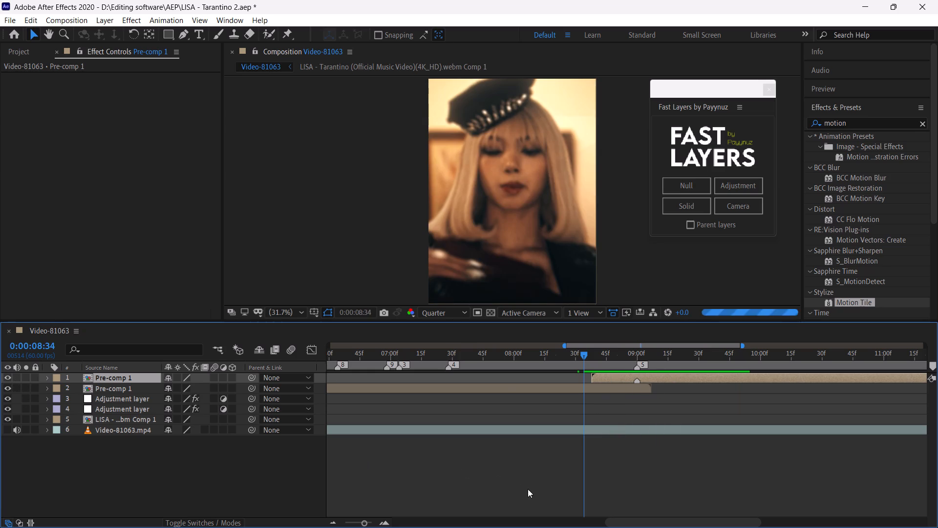
left_click(533, 490)
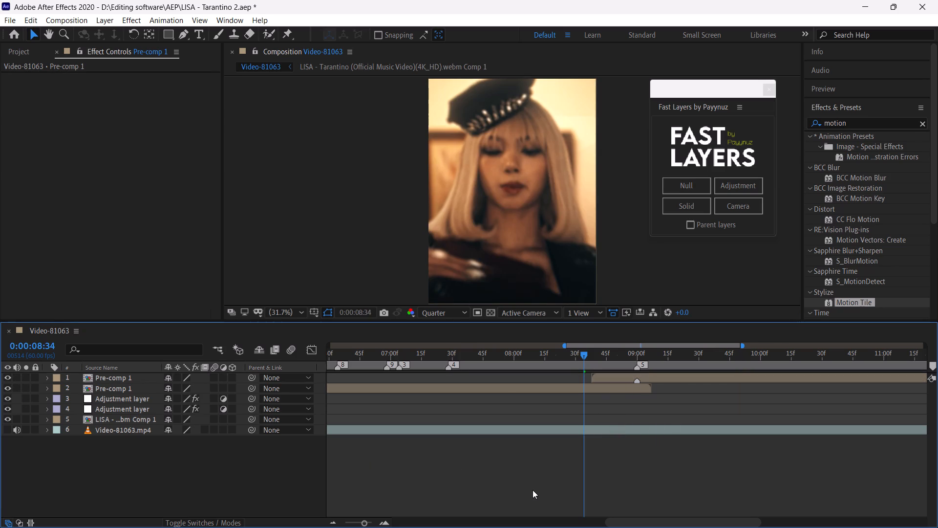
key("ctrl+s")
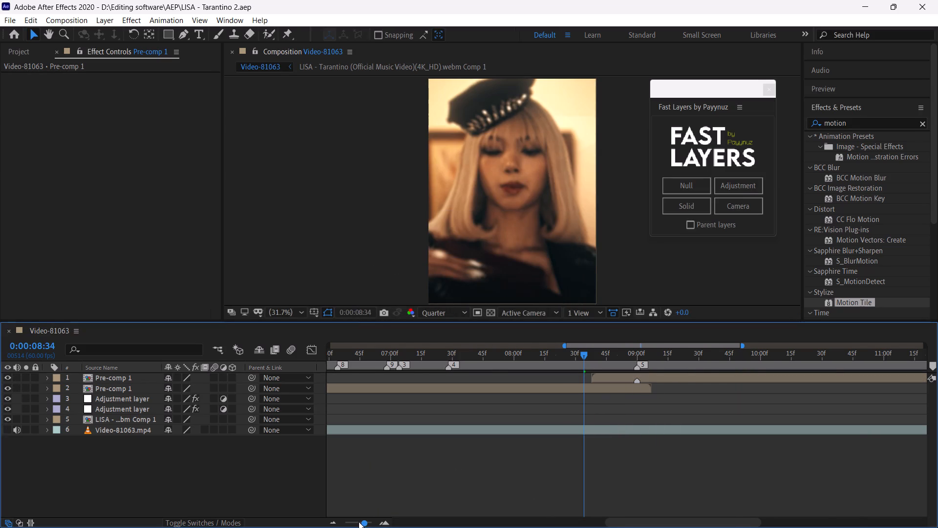
Show the Video-81063.mp4 reference layer temporarily and preview its closing section around 0:00:12:46 to examine when the title starts.
left_click_drag(359, 522, 320, 522)
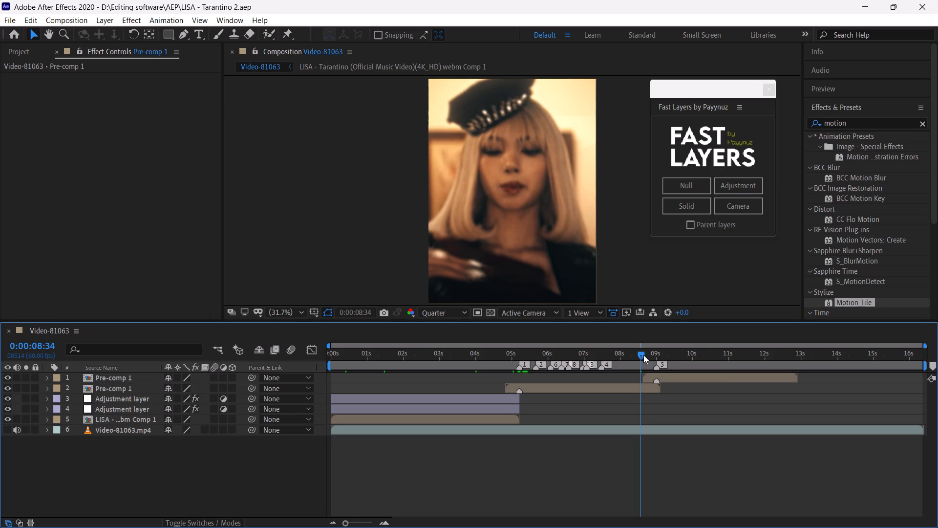
left_click_drag(643, 355, 799, 418)
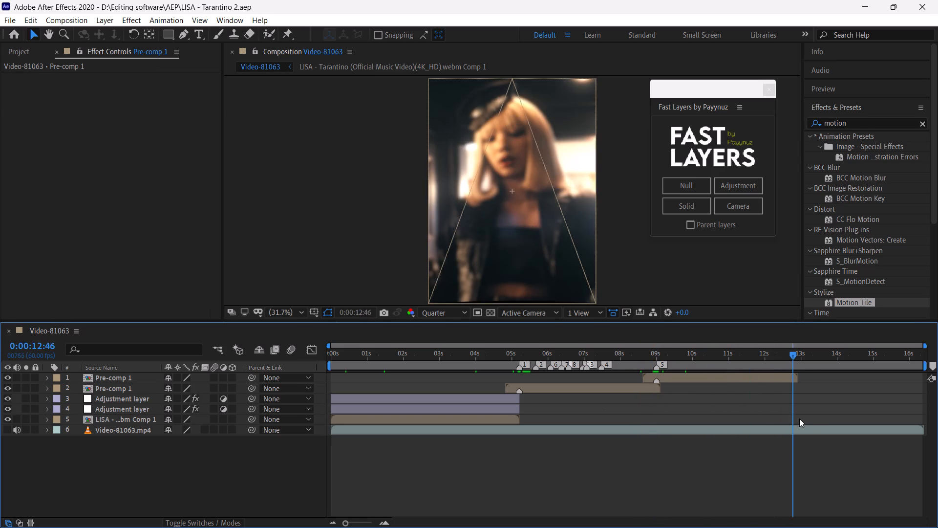
left_click_drag(799, 418, 850, 431)
left_click(843, 428)
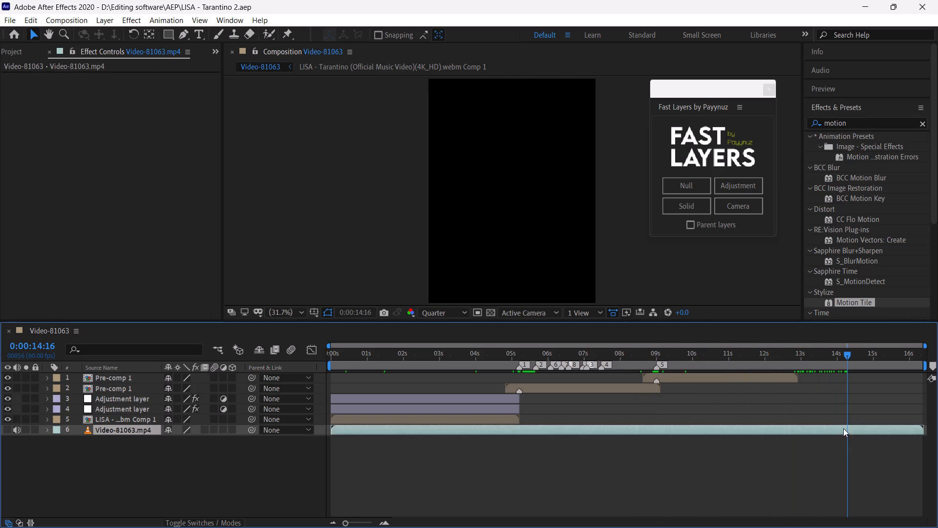
left_click(12, 430)
key("space")
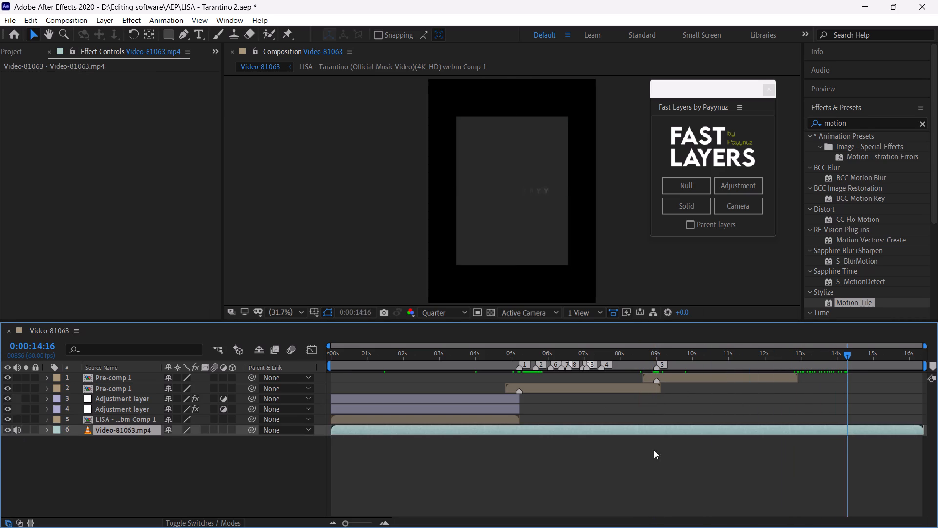
left_click(798, 353)
key("space")
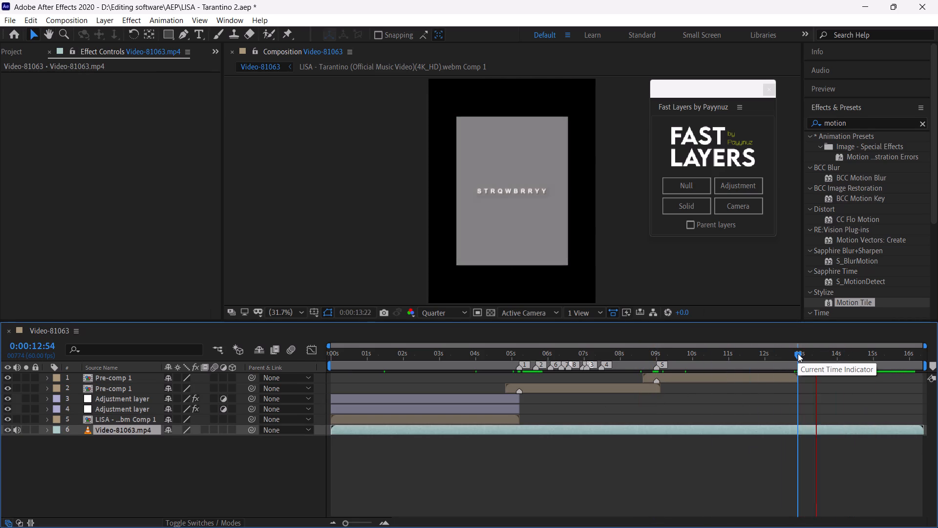
left_click(798, 353)
key("space")
left_click(789, 356)
key("space")
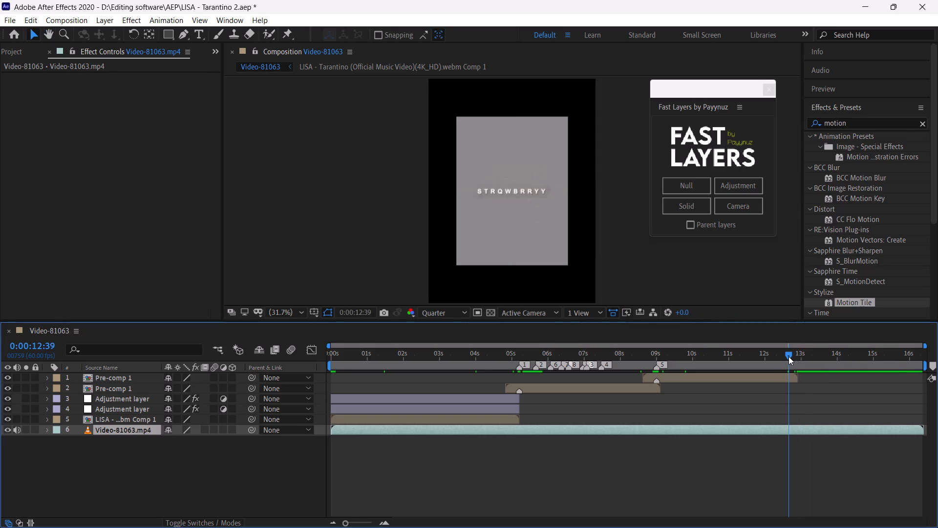
left_click_drag(789, 356, 793, 359)
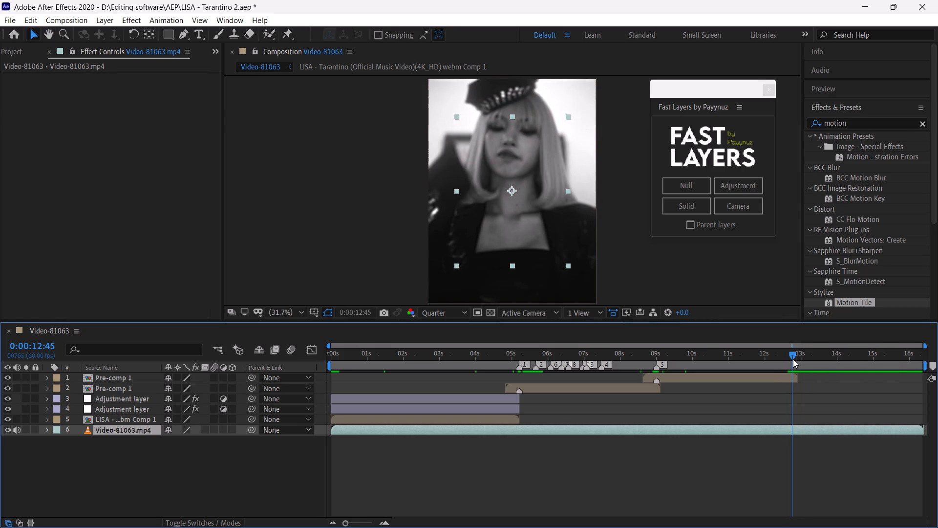
left_click_drag(793, 359, 793, 368)
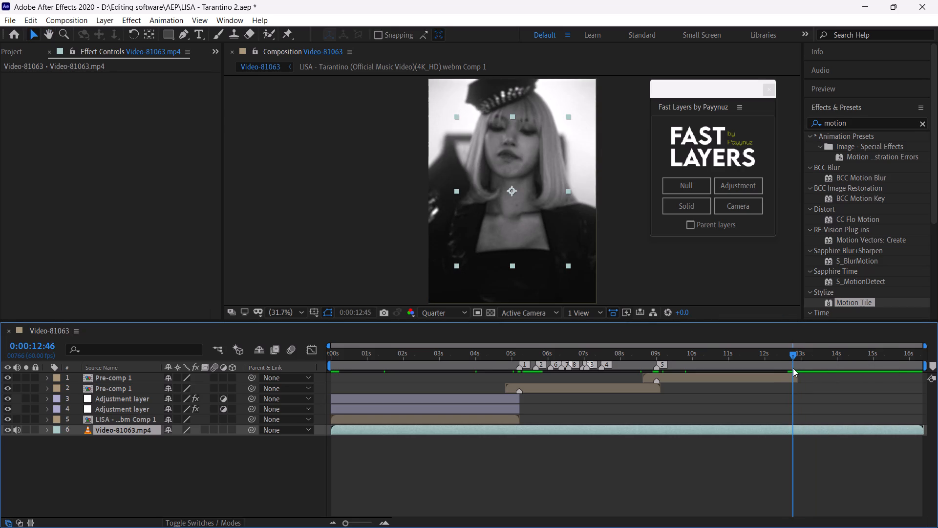
left_click_drag(793, 368, 792, 370)
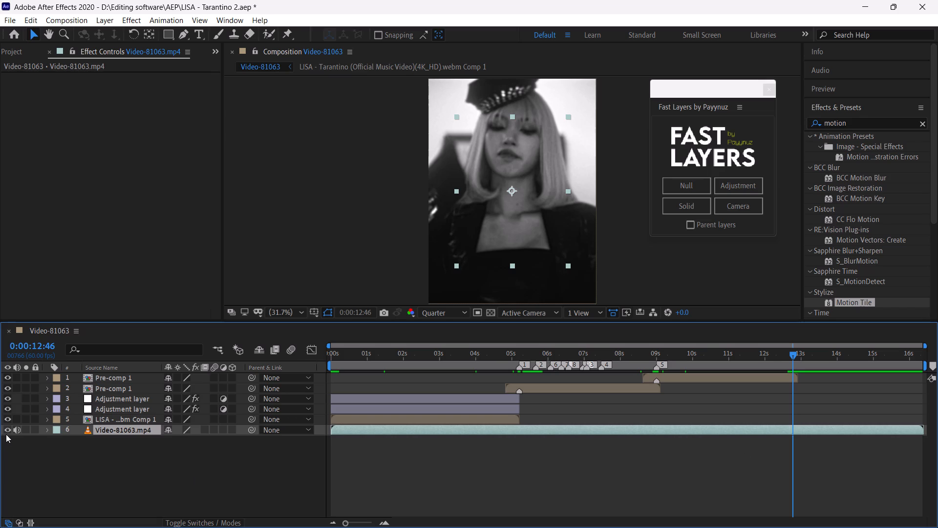
left_click(6, 434)
left_click(6, 430)
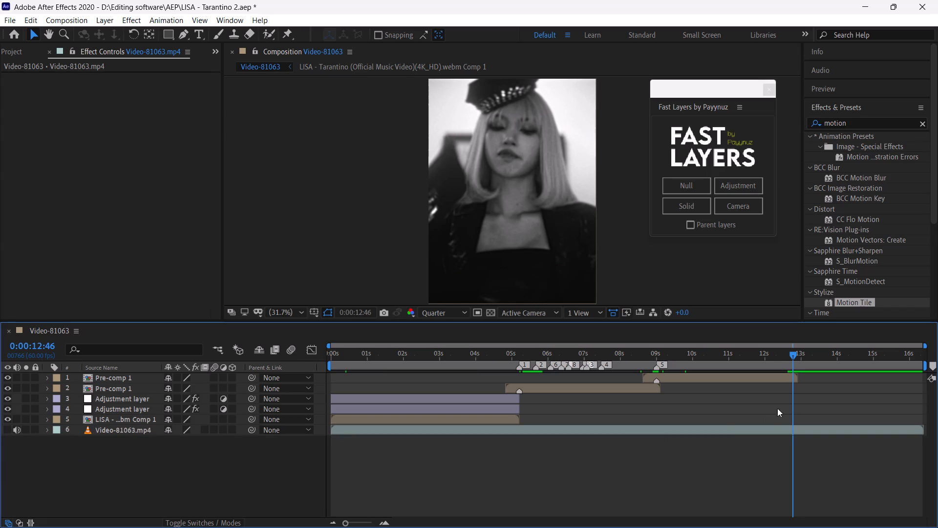
Add a text layer reading IQLIPSE over the black-and-white shot at 0:00:12:46.
left_click(793, 375)
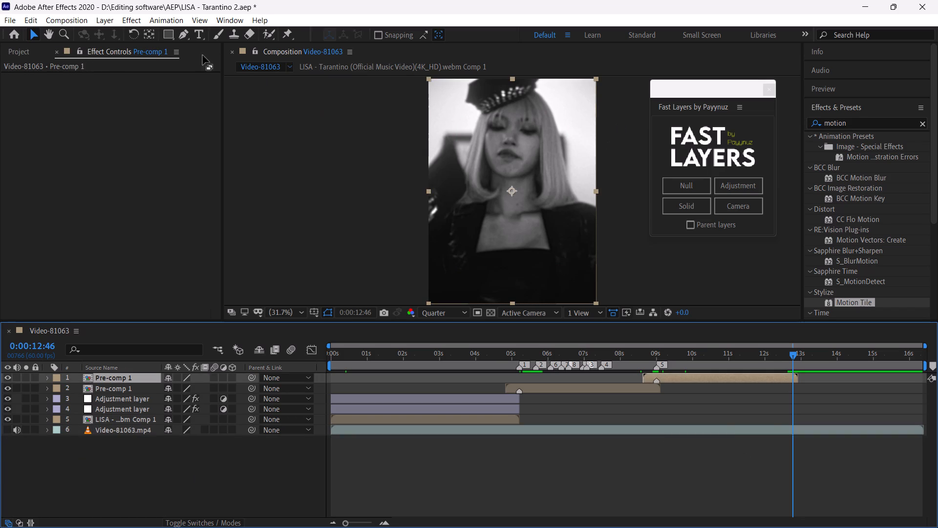
left_click(198, 37)
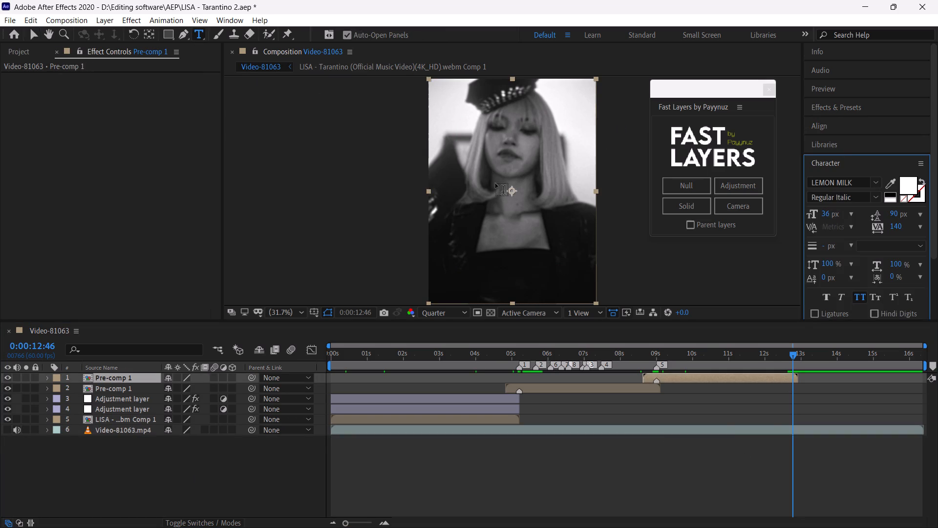
left_click(494, 170)
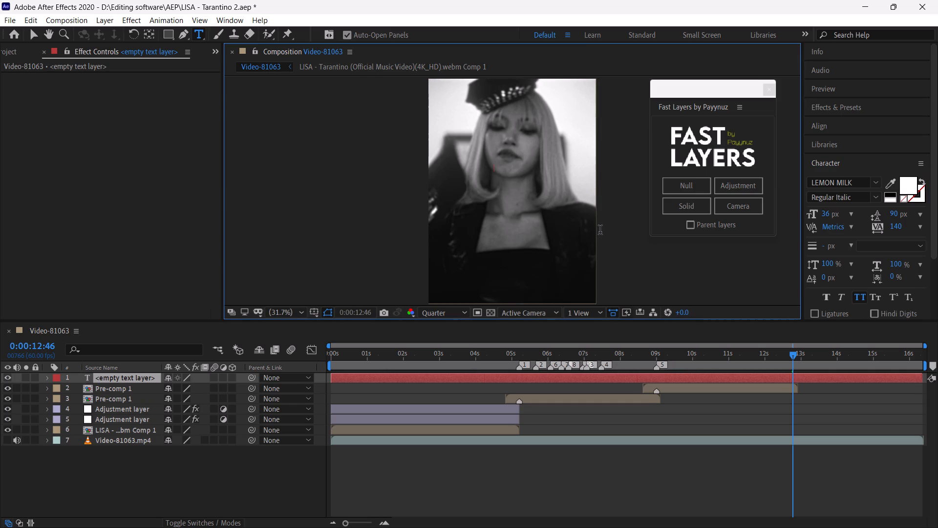
type("IQ")
type("LIPSE")
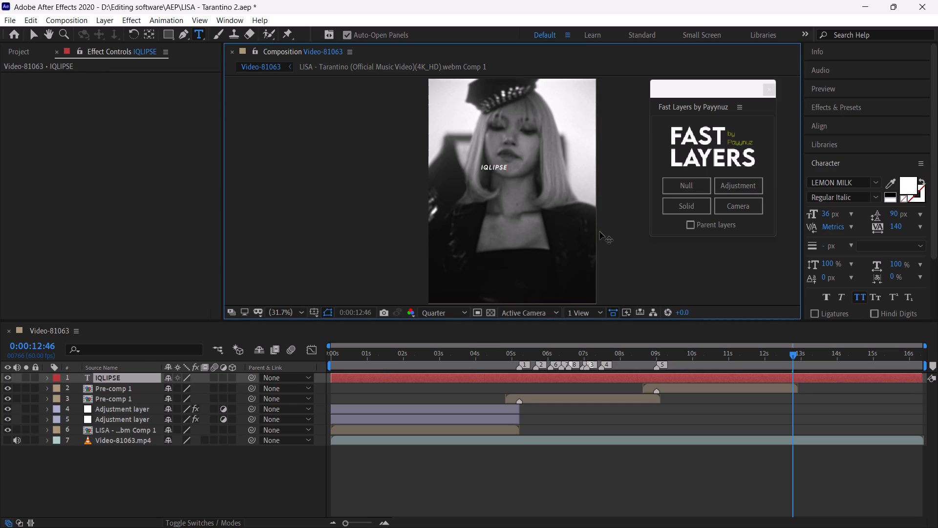
Centre the IQLIPSE text horizontally and vertically in the composition.
double_click(807, 377)
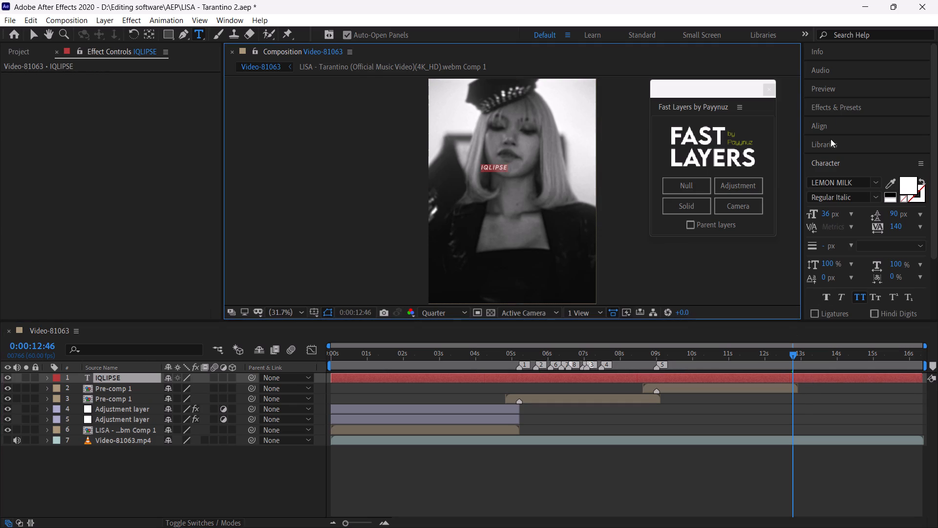
left_click(828, 129)
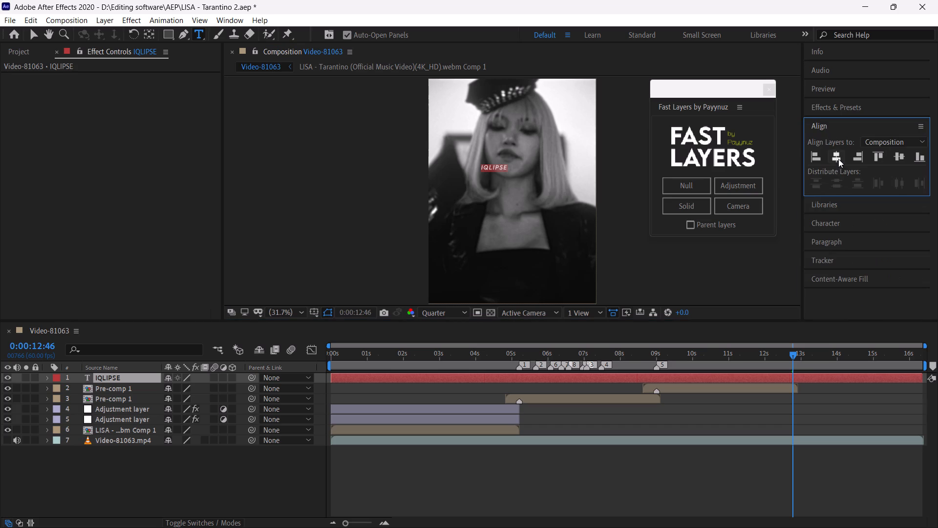
left_click(836, 154)
left_click(893, 155)
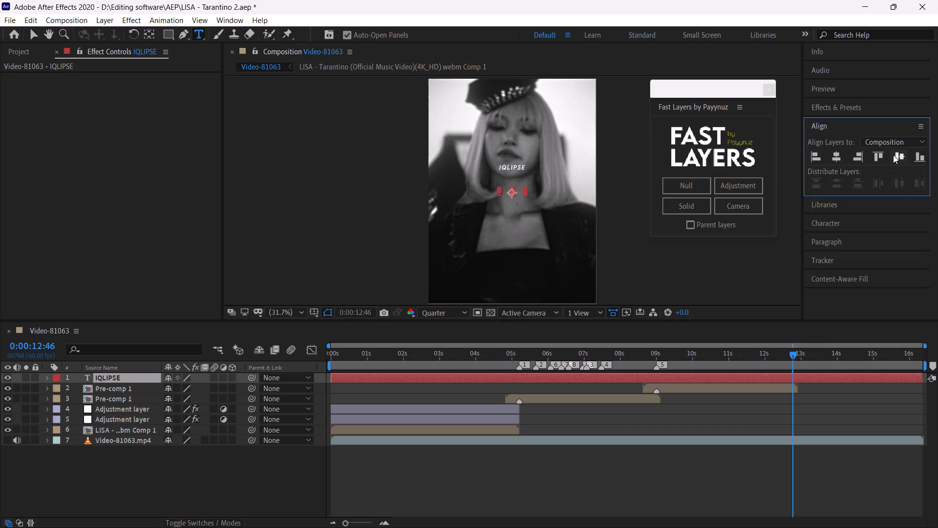
left_click(829, 475)
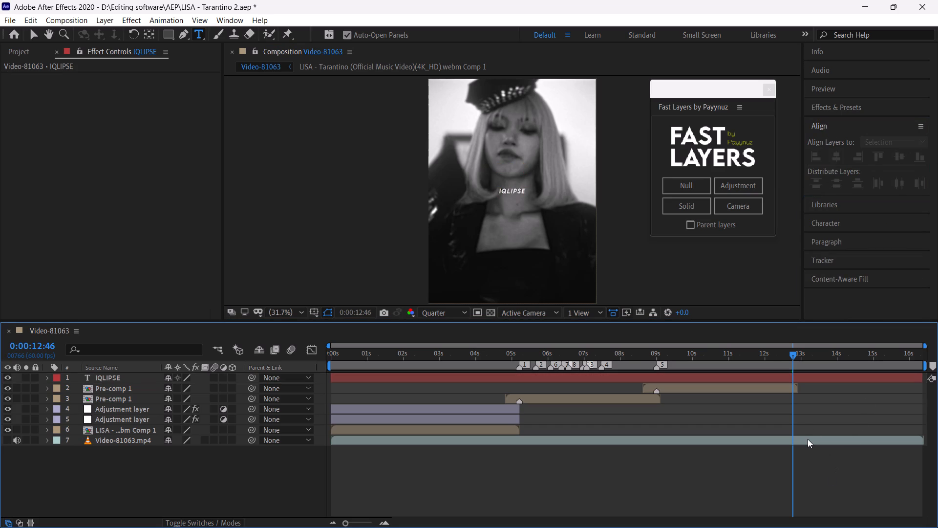
Show the Video-81063.mp4 reference layer and scrub between 0:00:12:46 and 0:00:14:06 to compare its title with the IQLIPSE text.
left_click(808, 439)
left_click(6, 441)
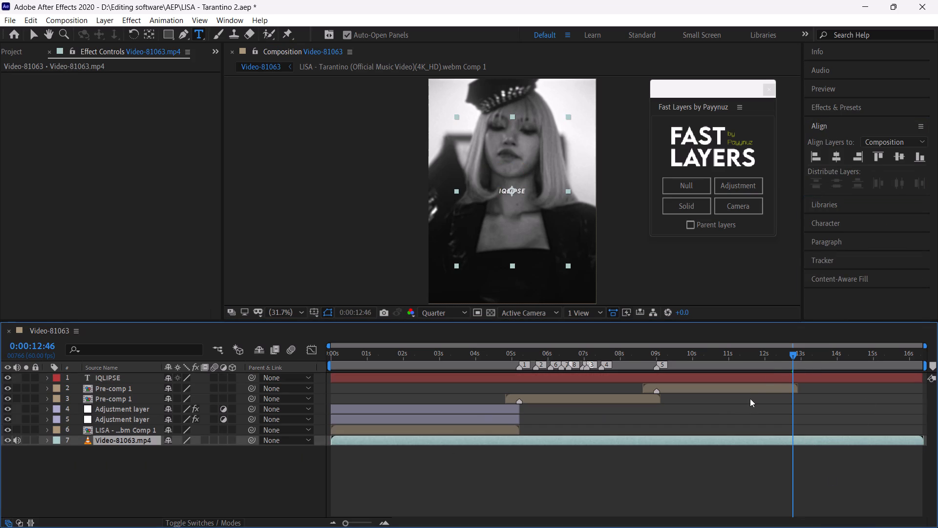
left_click(809, 361)
left_click_drag(809, 361, 842, 362)
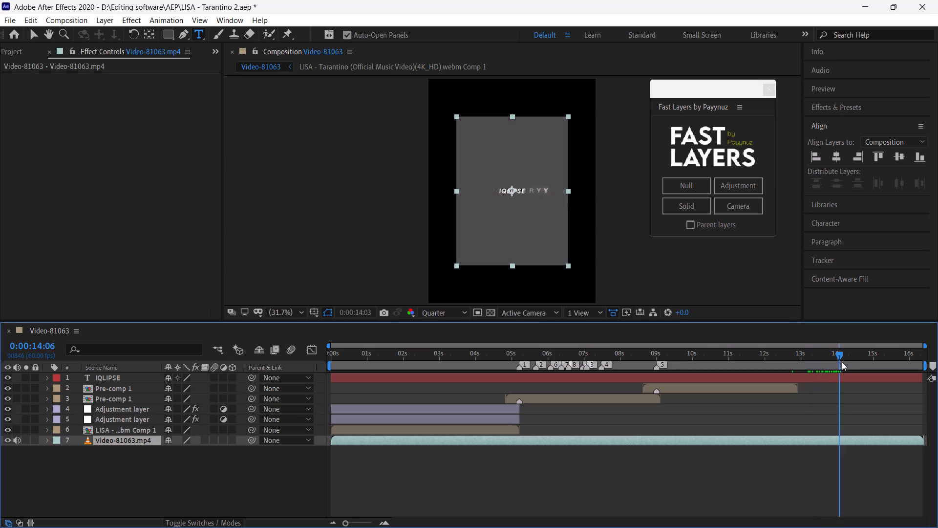
left_click_drag(842, 362, 819, 364)
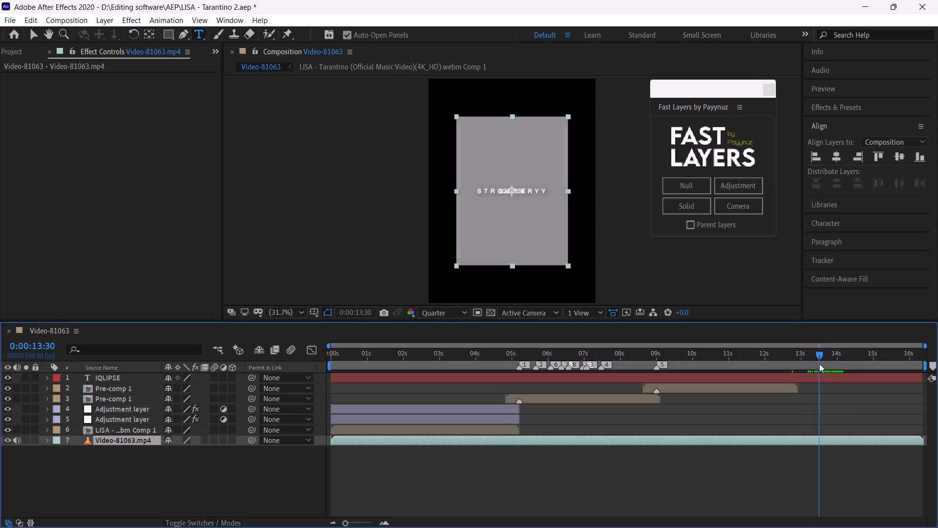
left_click_drag(819, 364, 830, 373)
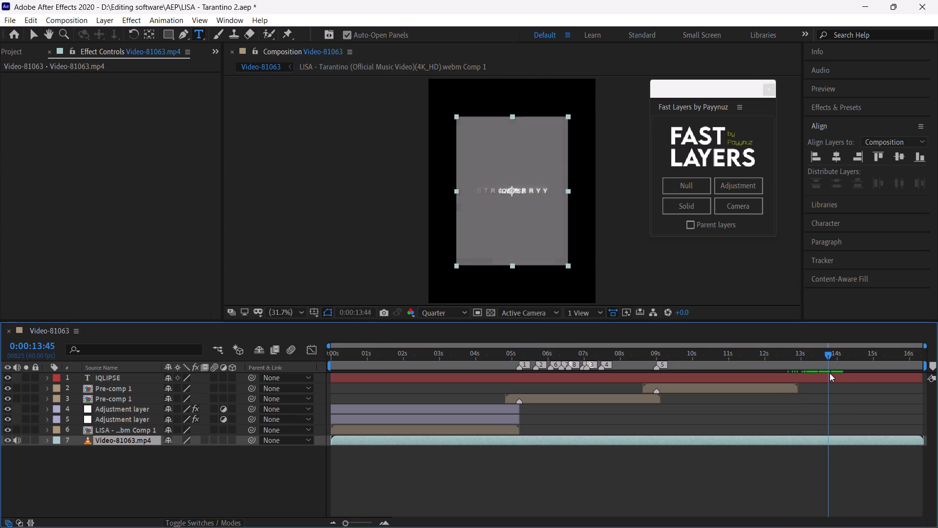
left_click_drag(830, 373, 825, 376)
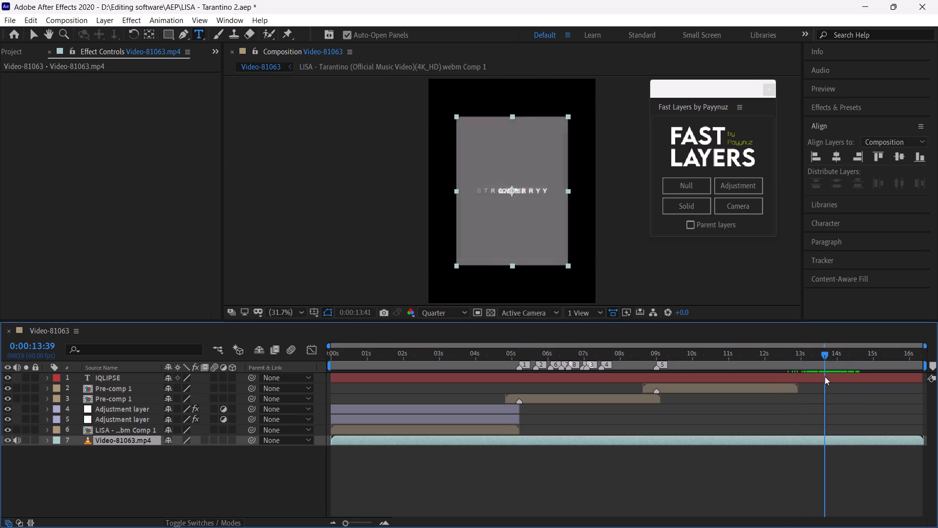
left_click_drag(825, 376, 796, 384)
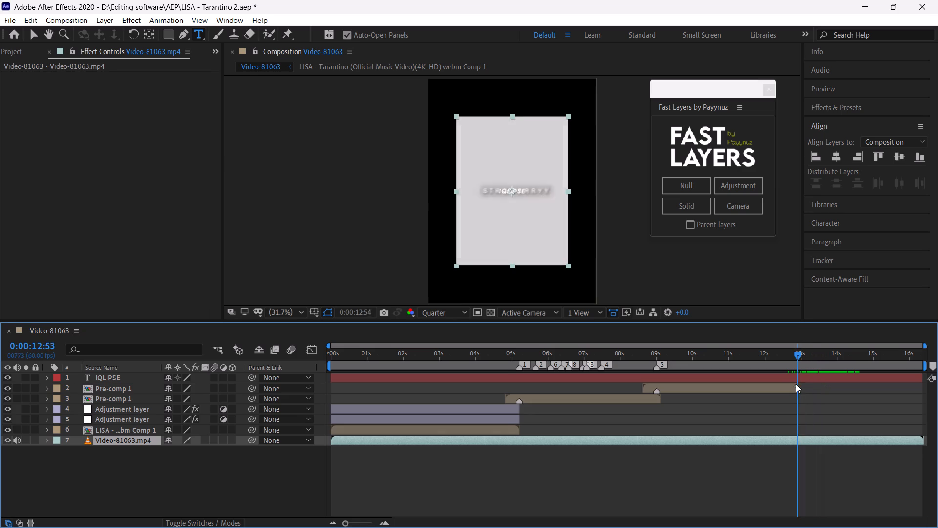
left_click_drag(796, 384, 792, 401)
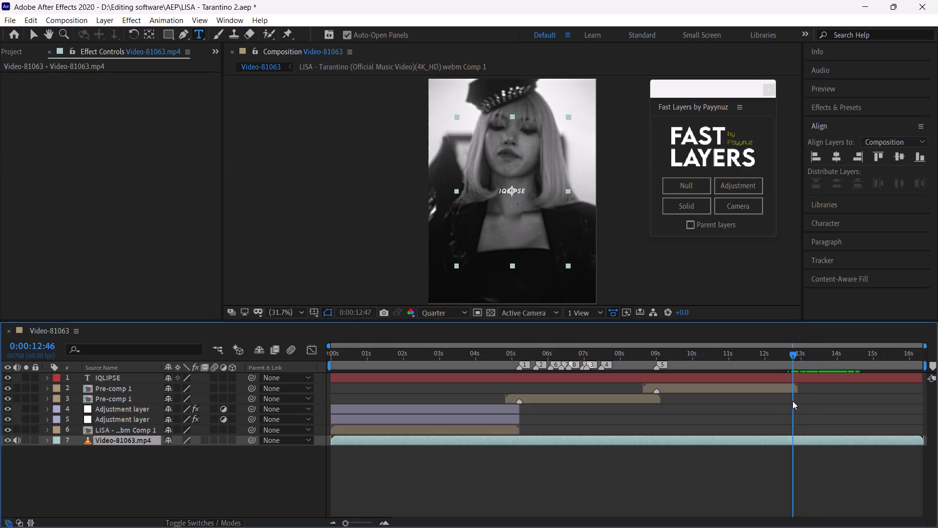
left_click_drag(792, 401, 793, 402)
Set the IQLIPSE text's font size to 50 px, comparing it with the reference title at 0:00:13:02.
left_click(803, 378)
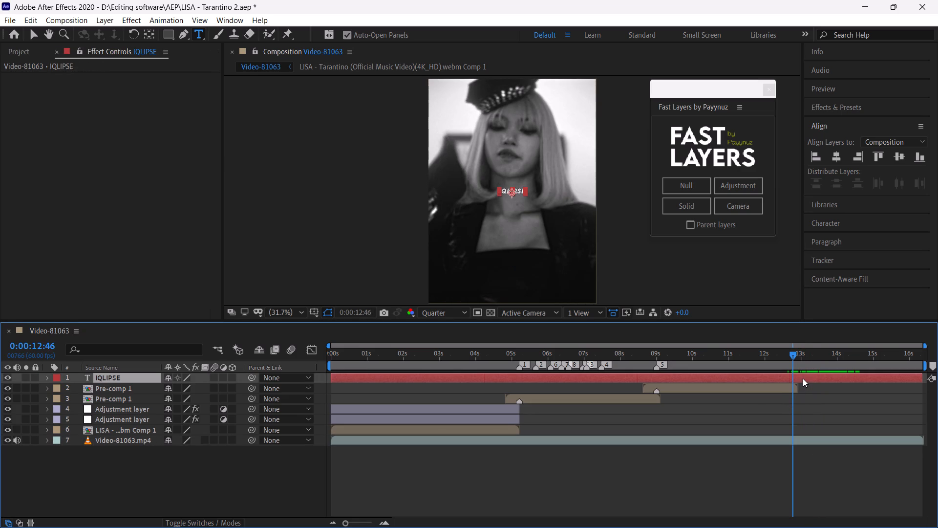
left_click_drag(357, 524, 365, 525)
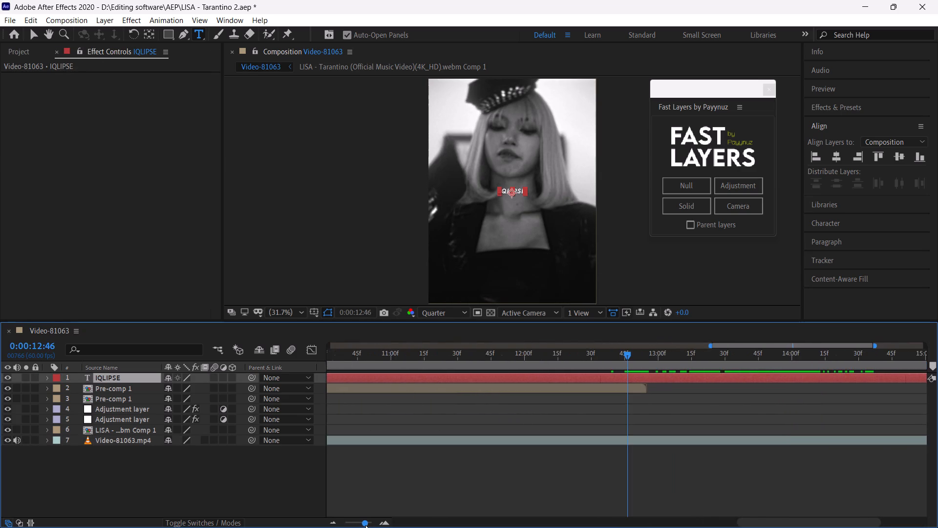
left_click_drag(365, 525, 368, 525)
left_click_drag(661, 362, 682, 373)
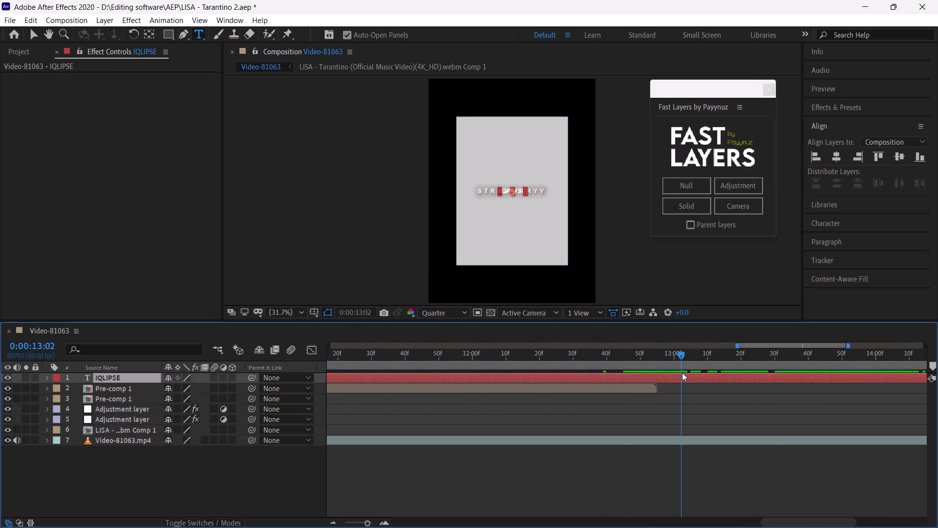
left_click(833, 220)
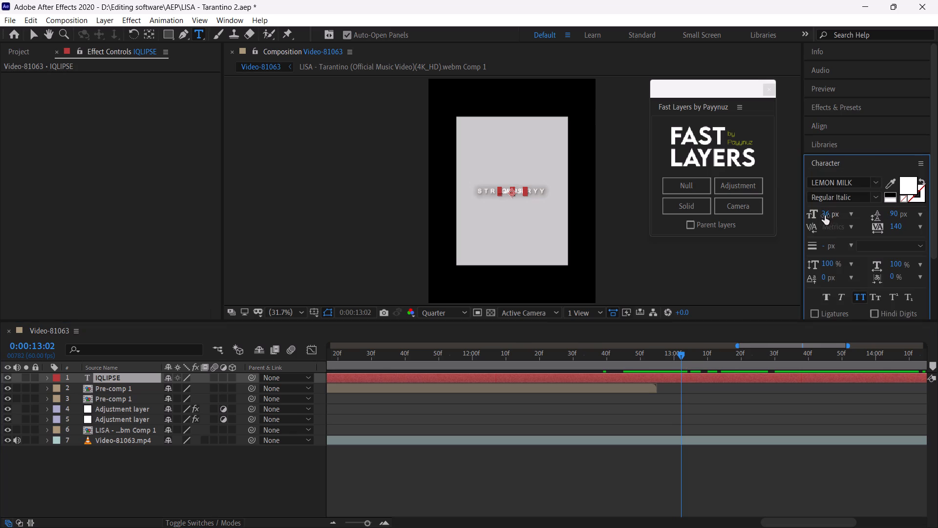
left_click_drag(825, 215, 843, 218)
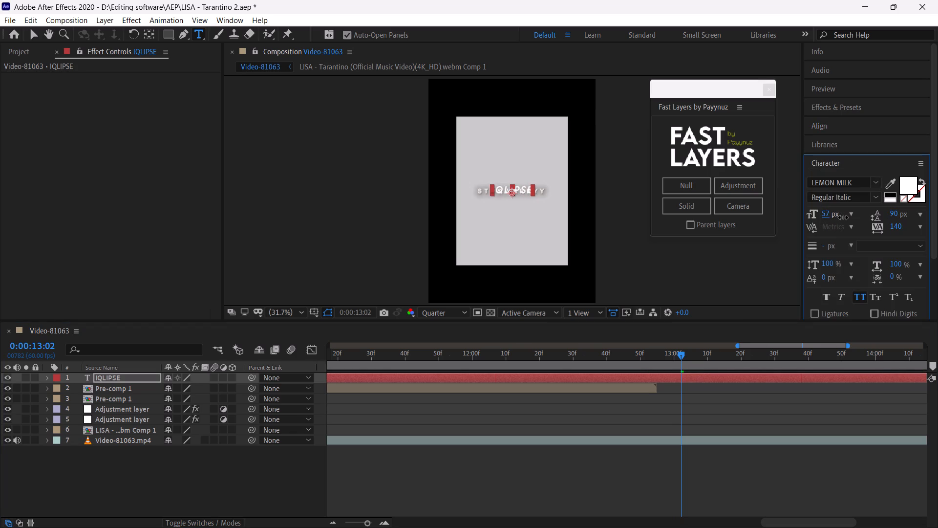
left_click_drag(843, 218, 838, 218)
left_click(828, 216)
type("50")
left_click(760, 474)
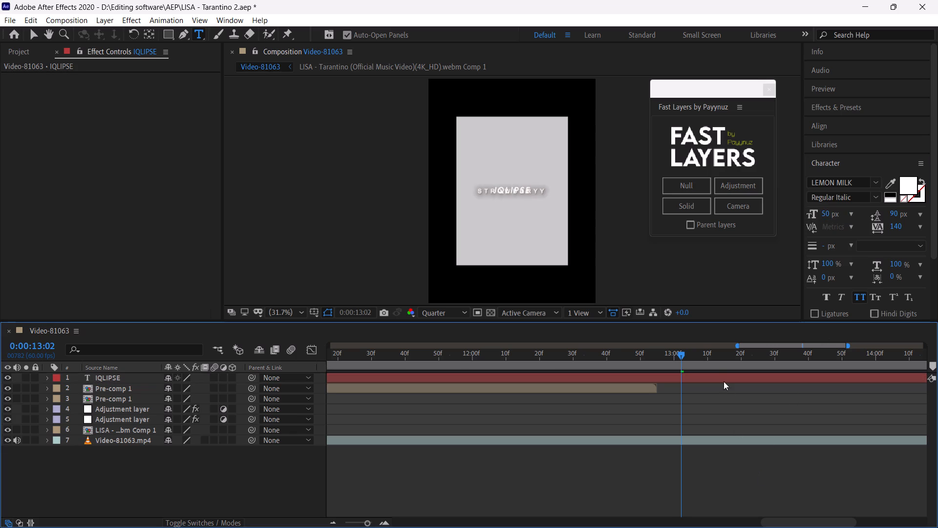
Re-centre the resized IQLIPSE text horizontally and vertically in the composition.
double_click(724, 375)
left_click(819, 124)
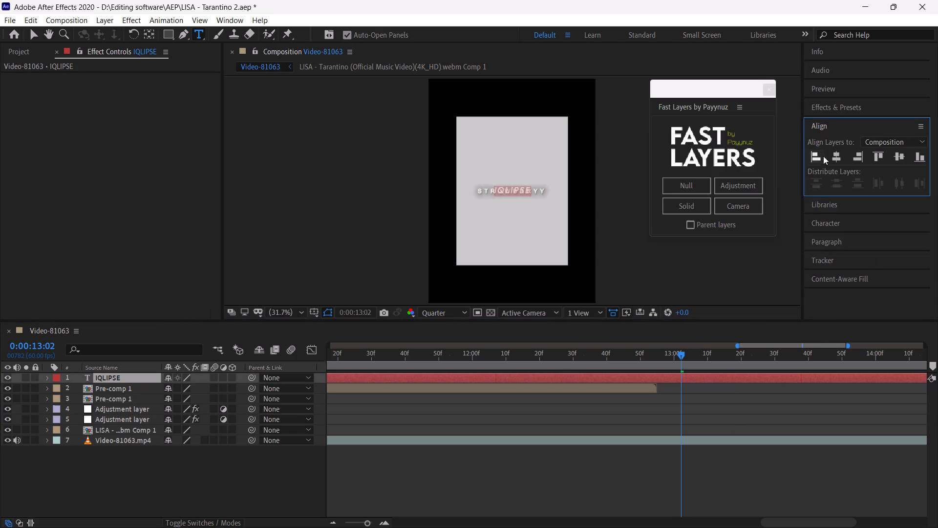
left_click(831, 156)
left_click(900, 154)
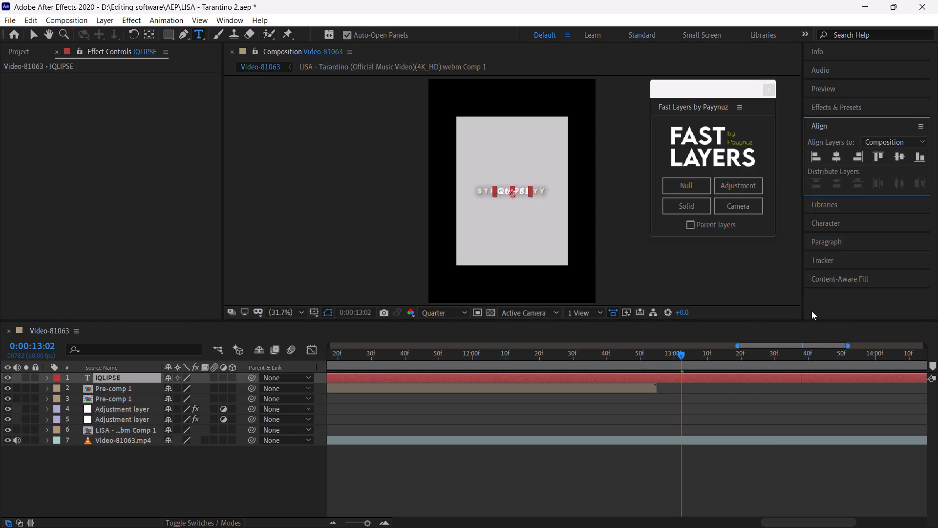
left_click(729, 456)
Hide the Video-81063.mp4 reference layer.
left_click(723, 443)
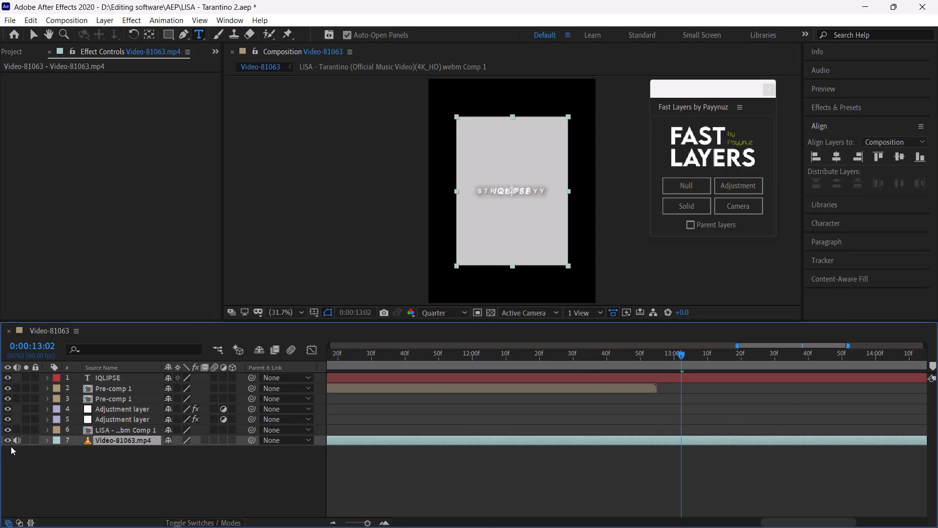
left_click(8, 440)
Split the IQLIPSE text layer at 0:00:12:48 near the end of Pre-comp 1 and delete the earlier part.
left_click_drag(659, 353, 647, 353)
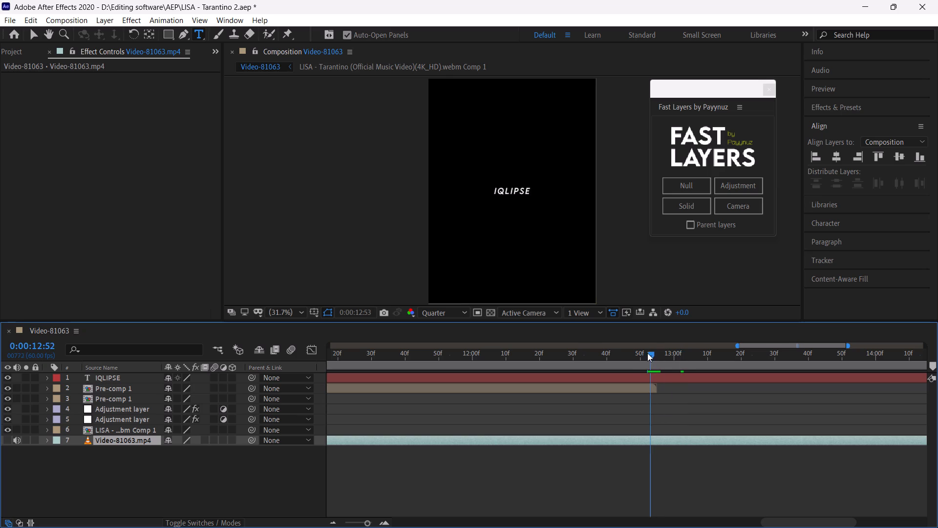
left_click_drag(647, 353, 651, 364)
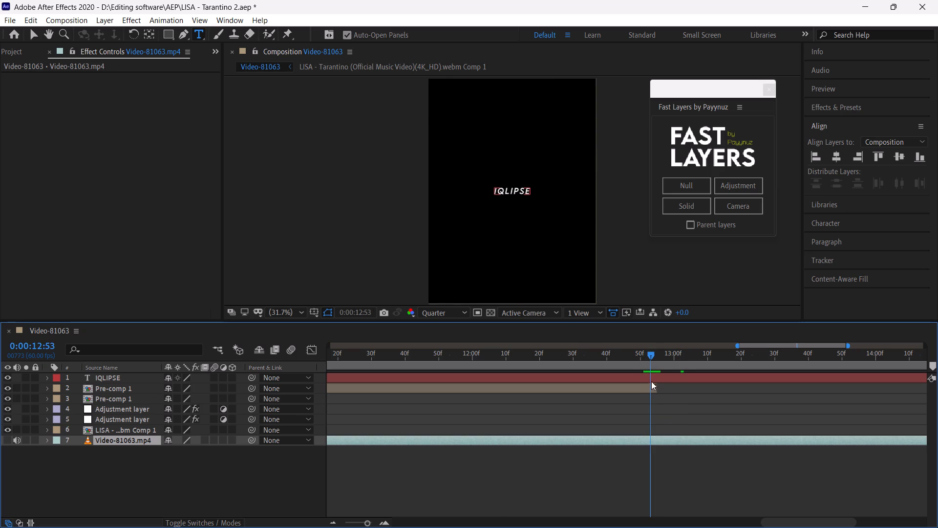
left_click(651, 390)
left_click_drag(650, 357, 638, 356)
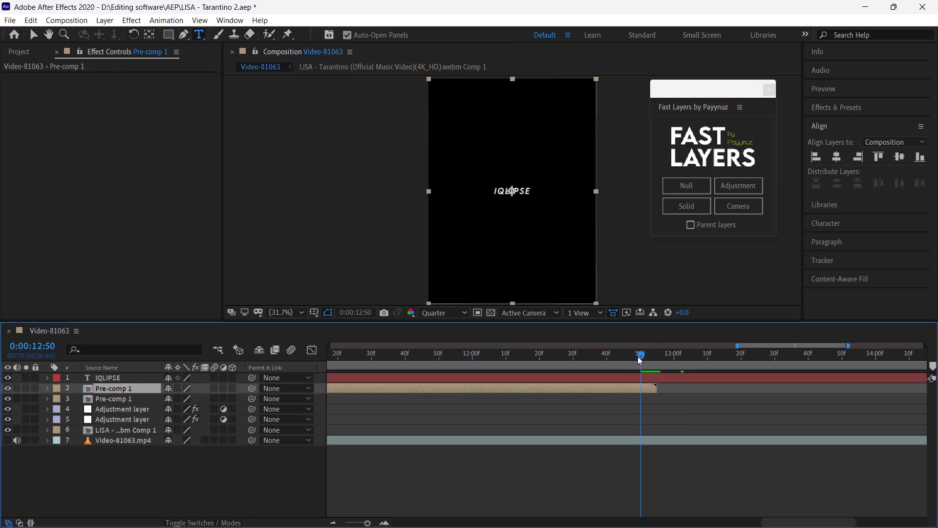
left_click_drag(638, 356, 624, 370)
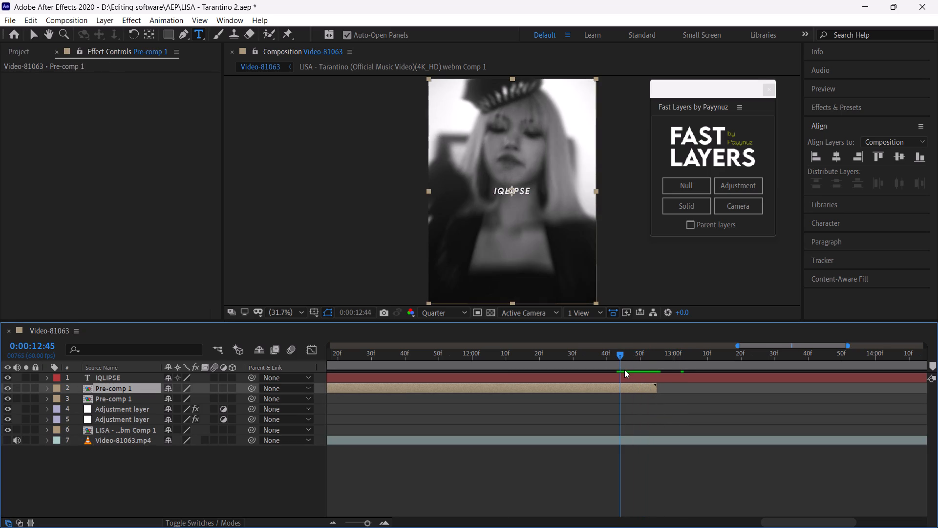
left_click_drag(624, 370, 635, 375)
left_click(644, 378)
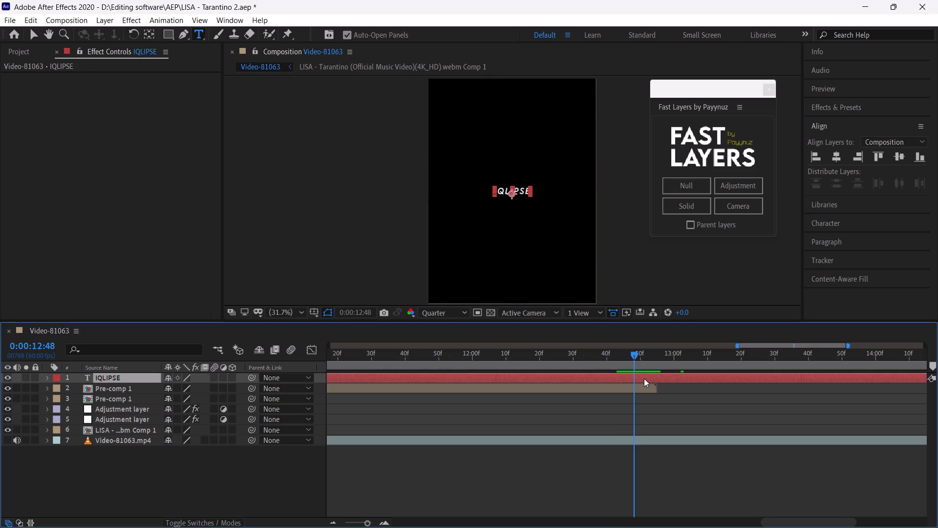
key("ctrl+shift+d")
left_click(629, 384)
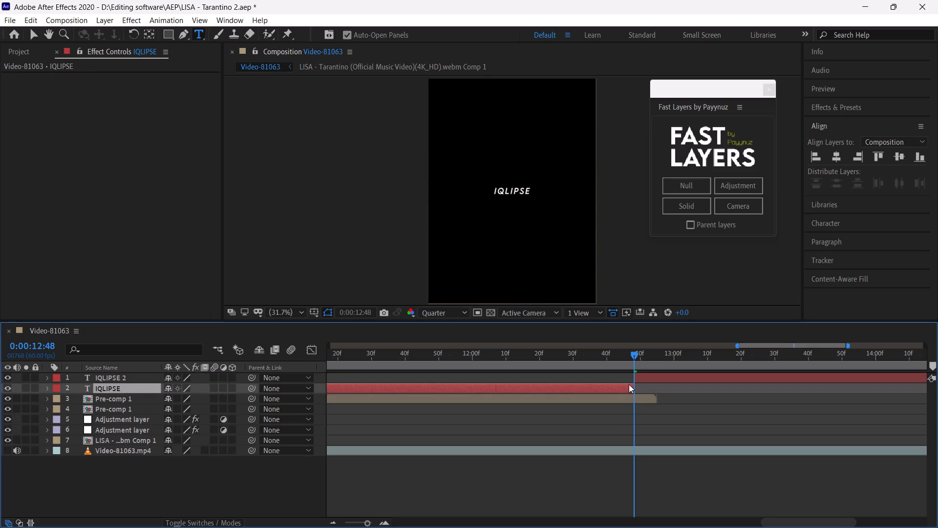
key("BackSpace")
left_click(641, 375)
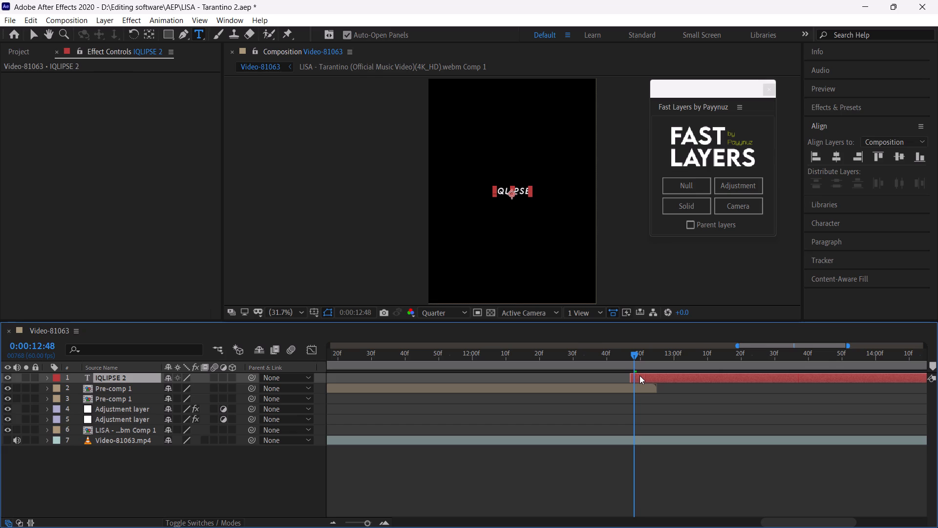
Add an adjustment layer above the upper Pre-comp 1 and slide it later so it extends under the closing title to about 0:00:15:00.
left_click(649, 387)
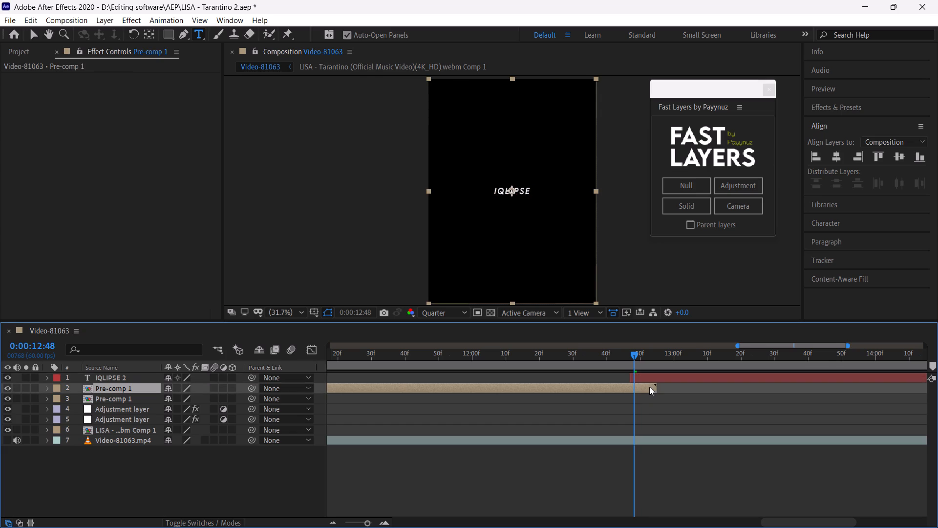
left_click(737, 190)
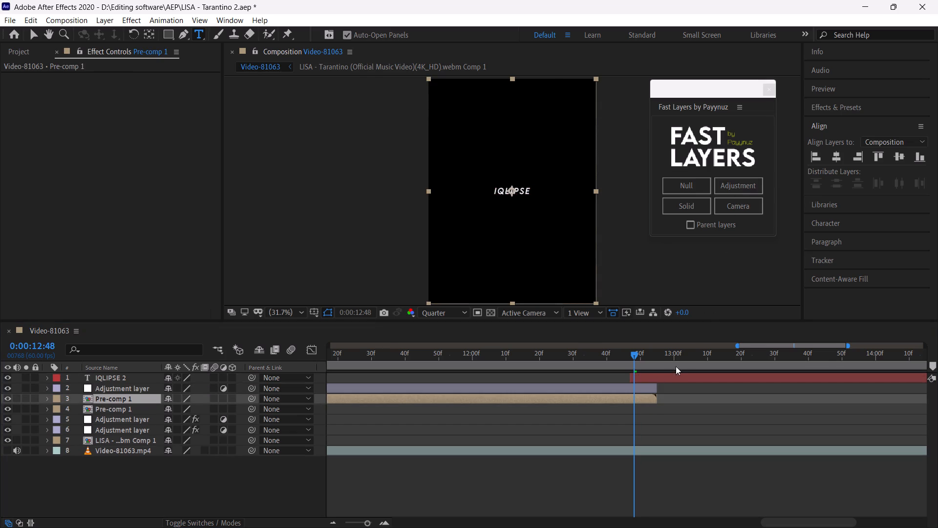
left_click_drag(644, 389, 880, 400)
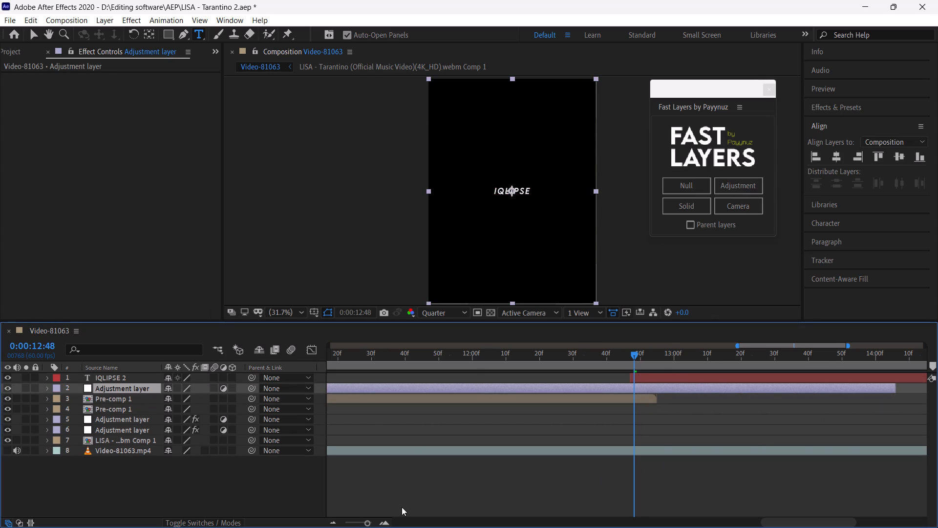
left_click_drag(360, 524, 355, 524)
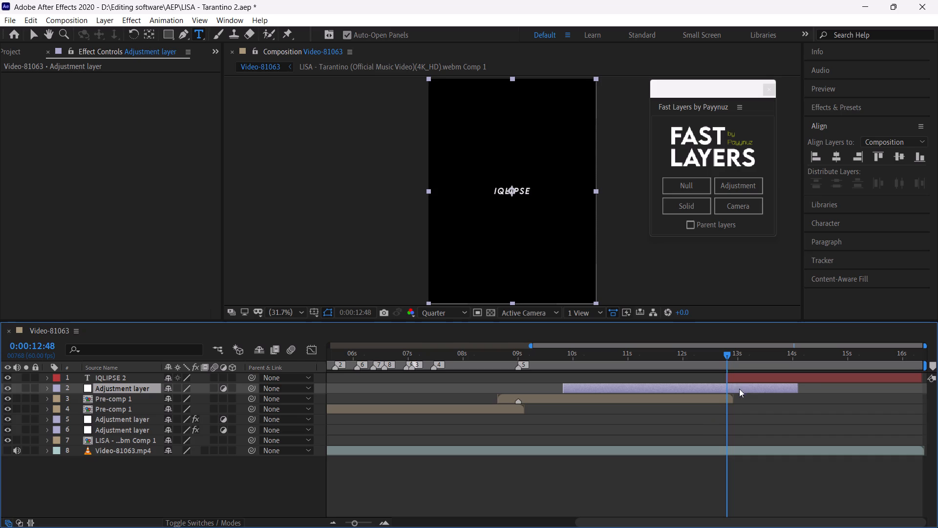
left_click_drag(739, 390, 785, 390)
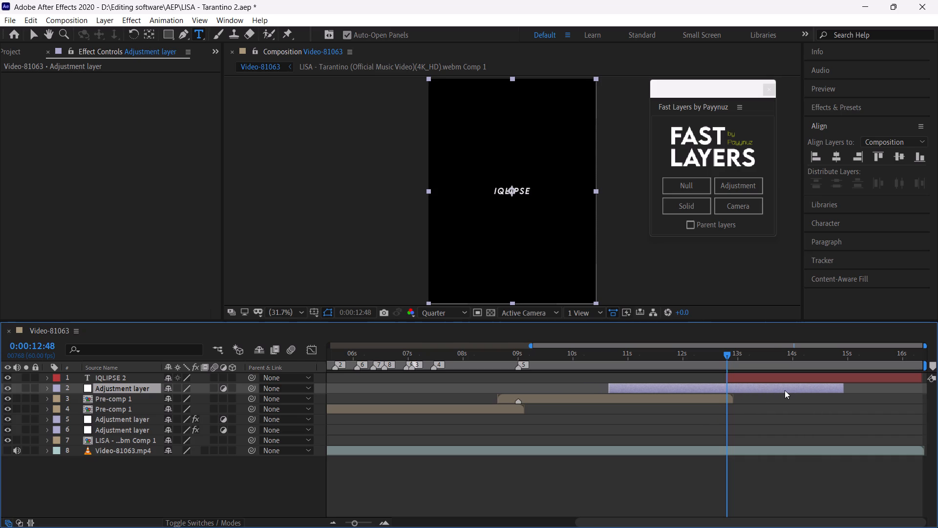
Split the new adjustment layer at 0:00:12:48 and delete the part before the title.
key("ctrl+shift+d")
left_click(720, 397)
key("BackSpace")
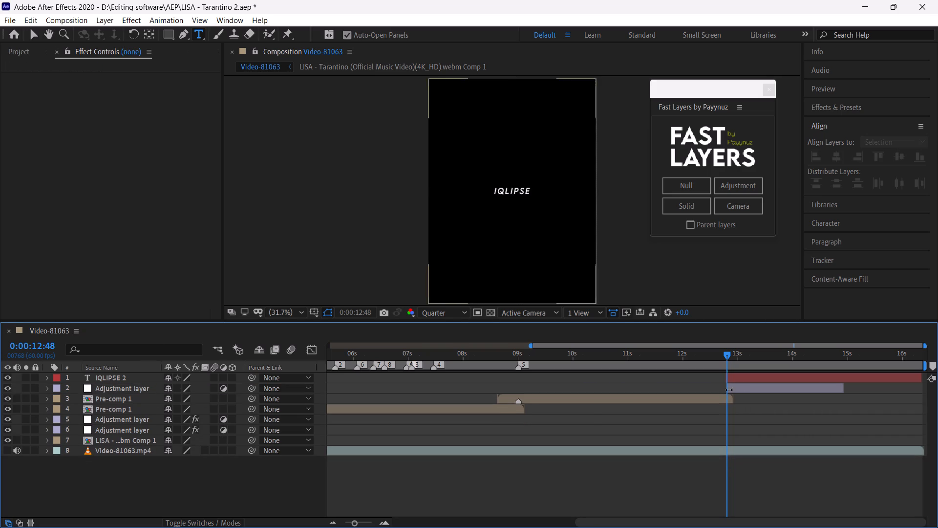
Add a solid layer directly above the trimmed adjustment layer, below the IQLIPSE 2 title, spanning the same time.
left_click(746, 388)
left_click(696, 210)
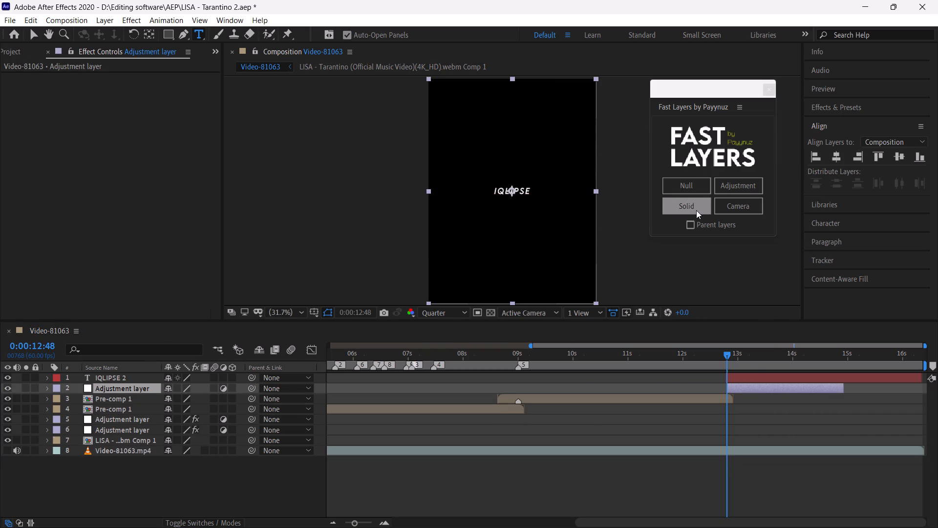
left_click(746, 398)
left_click(747, 388)
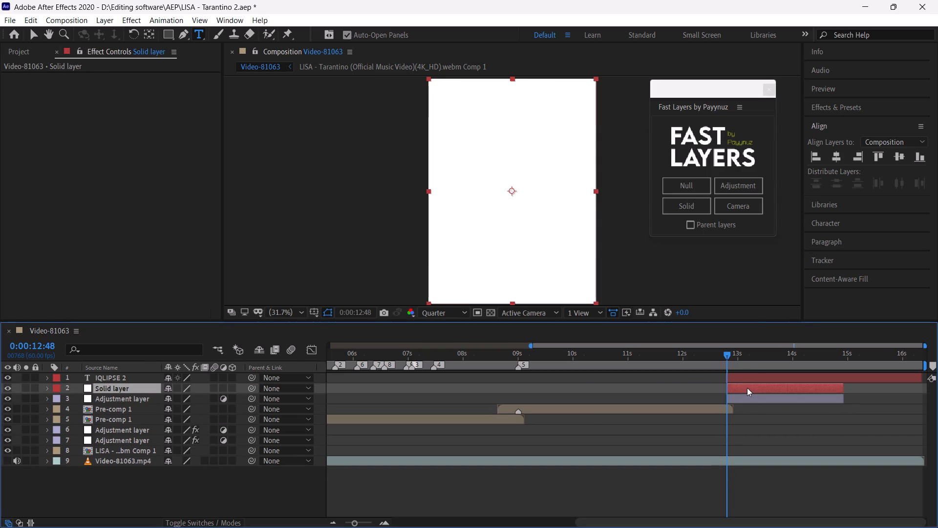
left_click(748, 400)
Apply the Text Glow animation preset from the 100K Free Editing Pack 20 Text folder to the IQLIPSE 2 title.
left_click(751, 372)
left_click(753, 380)
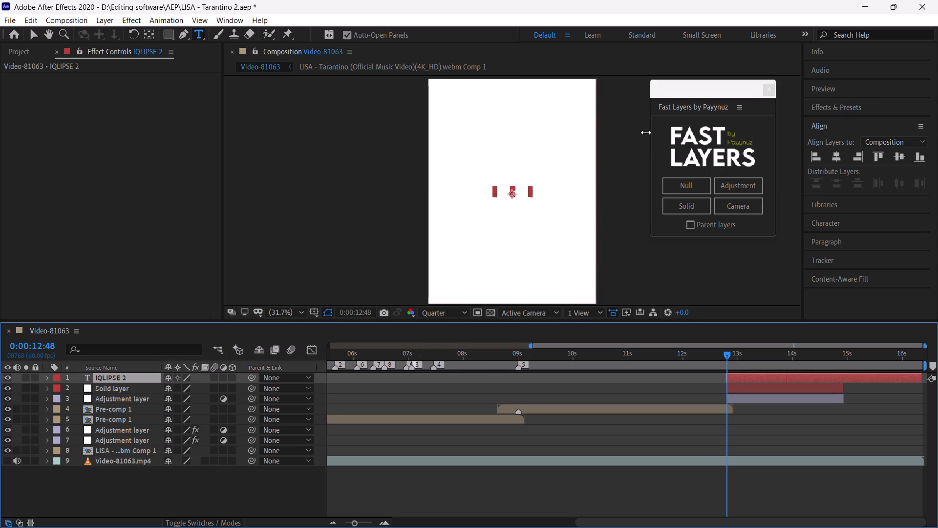
left_click(173, 20)
left_click(198, 46)
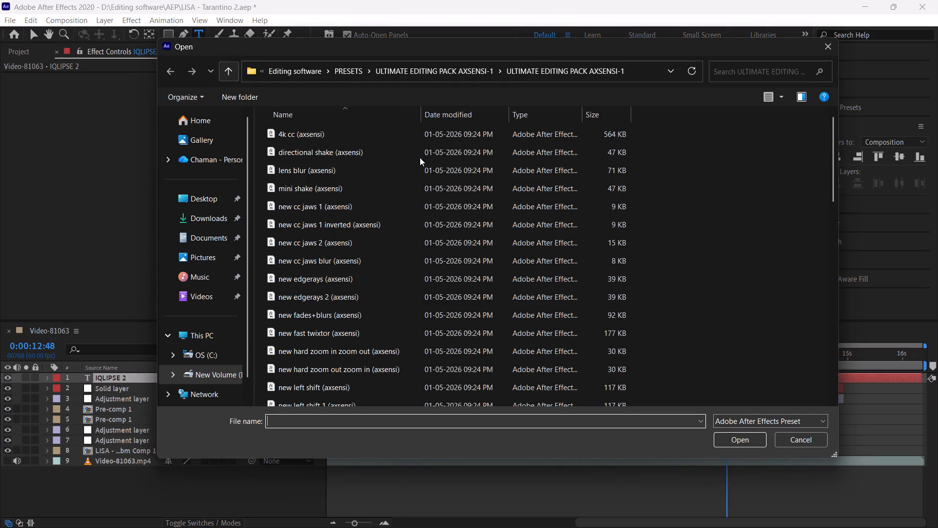
left_click(340, 74)
double_click(338, 146)
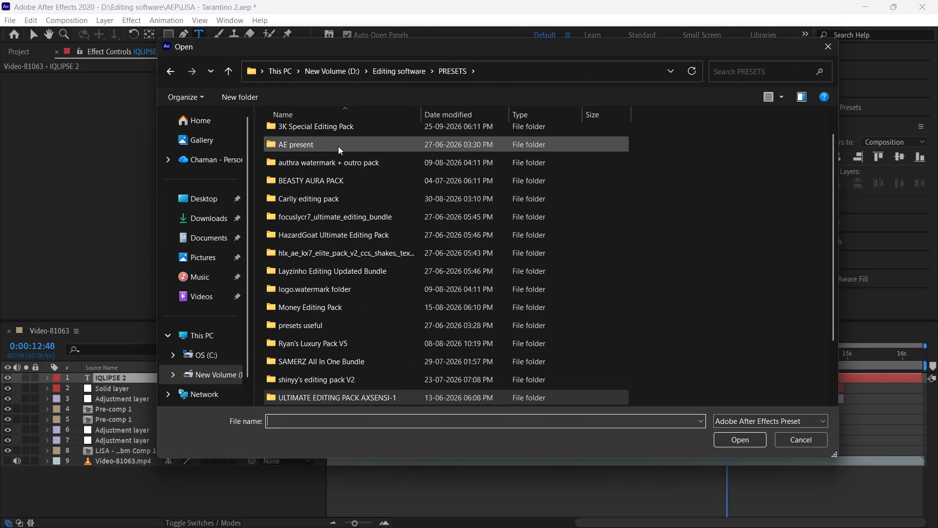
double_click(339, 135)
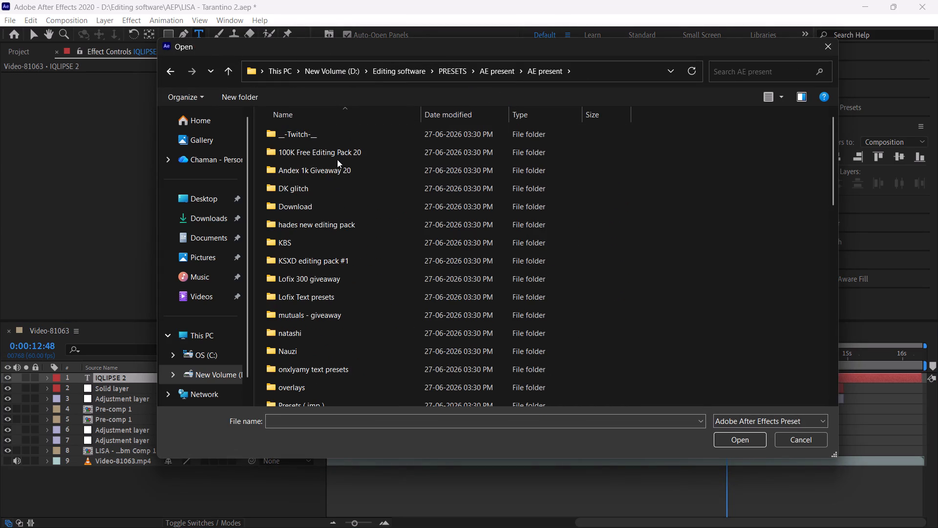
double_click(339, 155)
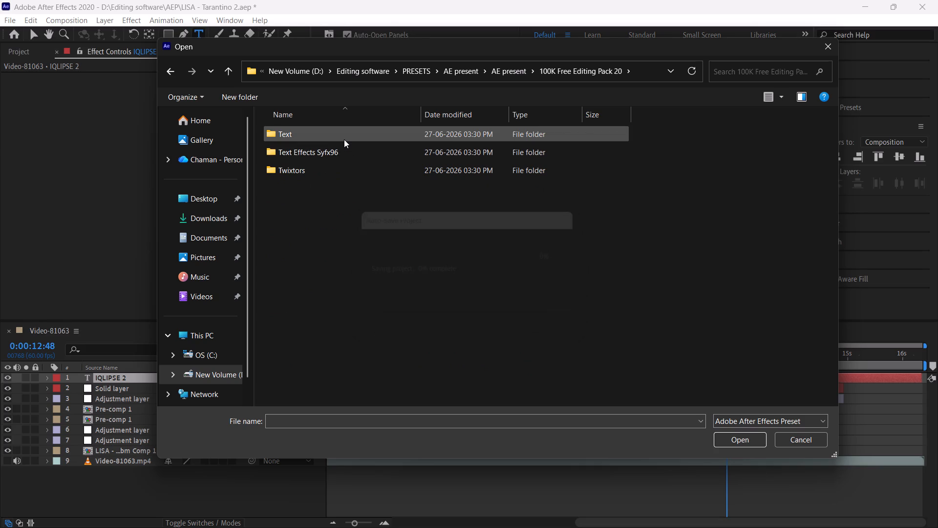
double_click(344, 139)
left_click(343, 152)
left_click(733, 442)
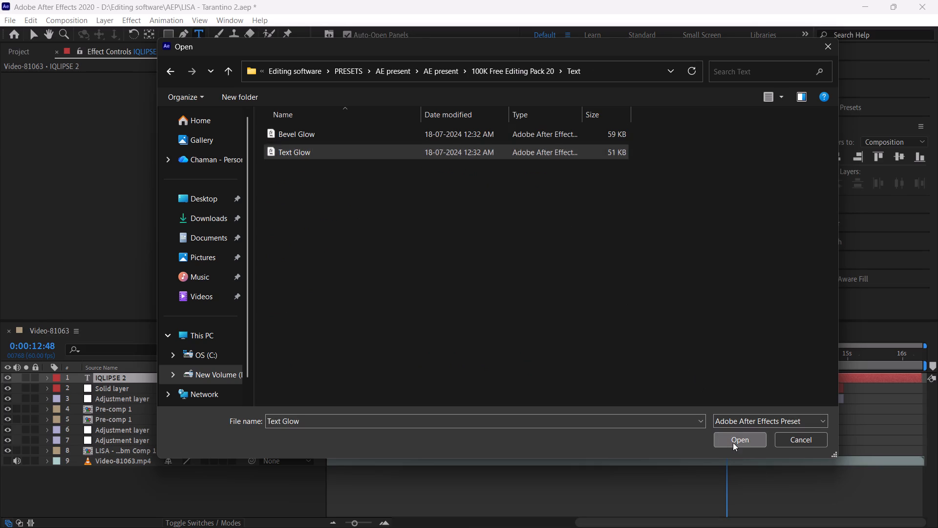
Save the project and deselect the title layer.
key("ctrl+s")
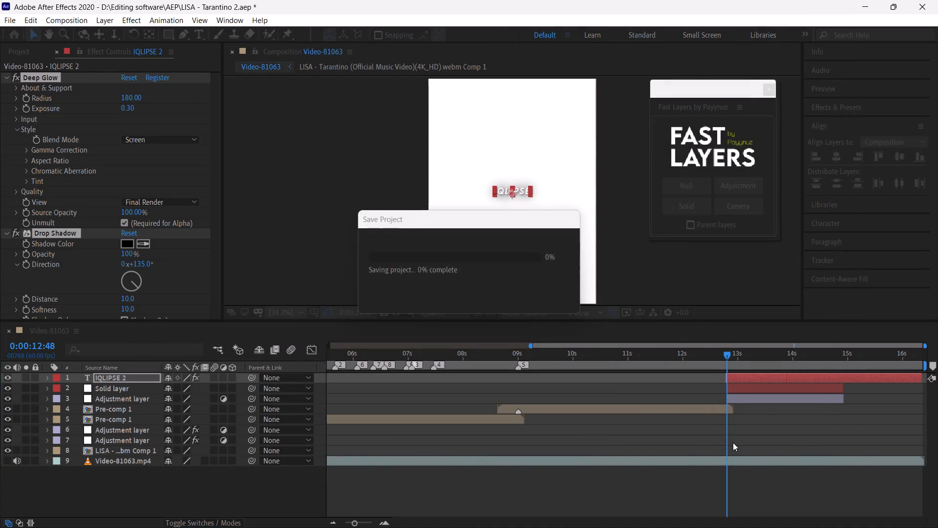
left_click(796, 490)
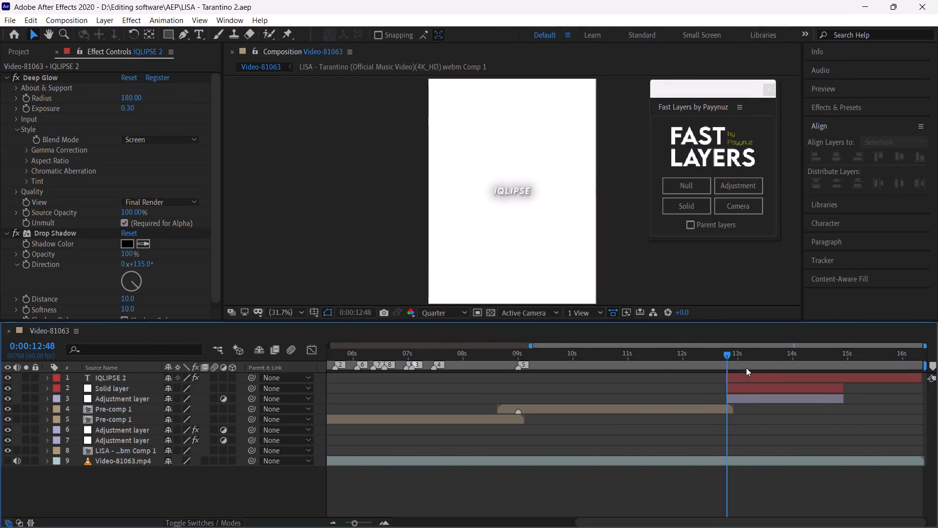
Find "x" presets in the 3K Special Editing Pack and apply Alex's Hard X Shake + Rays V2 to the IQLIPSE 2 title.
left_click(744, 377)
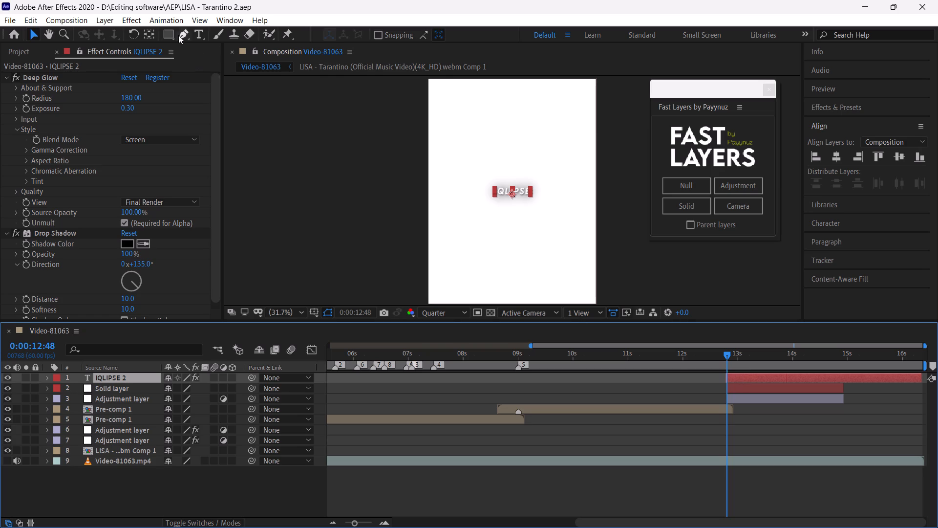
left_click(169, 22)
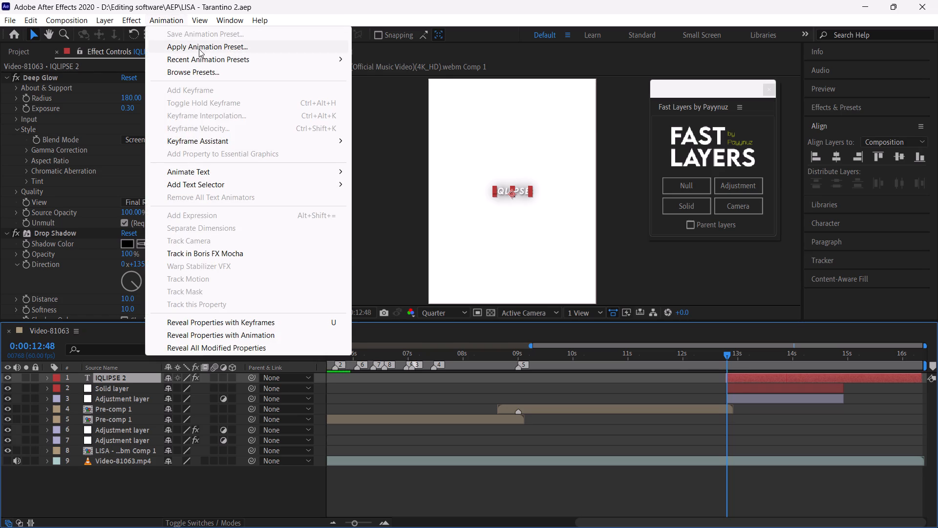
left_click(200, 48)
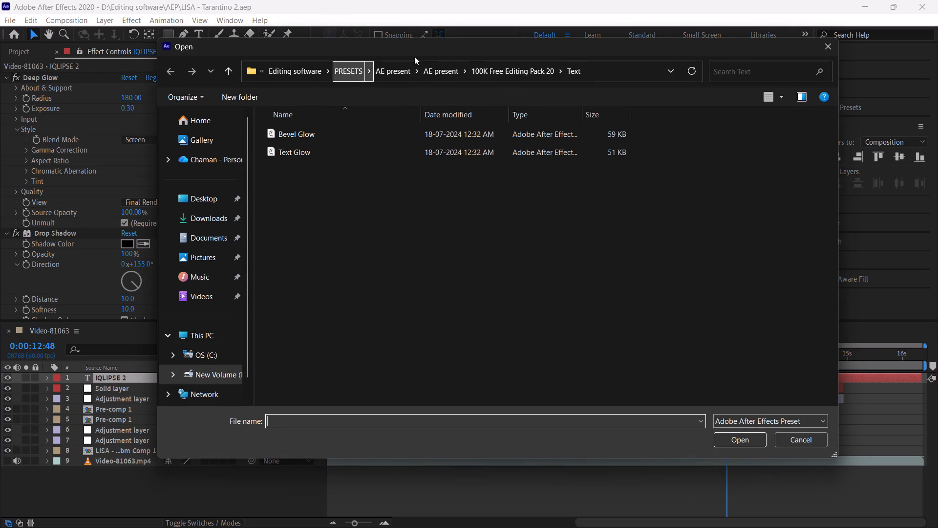
left_click(507, 71)
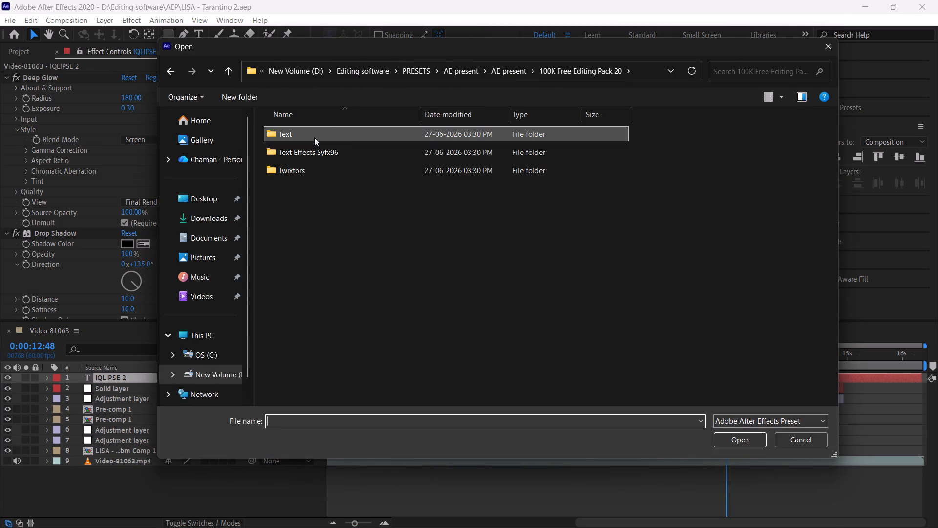
left_click(423, 69)
double_click(373, 150)
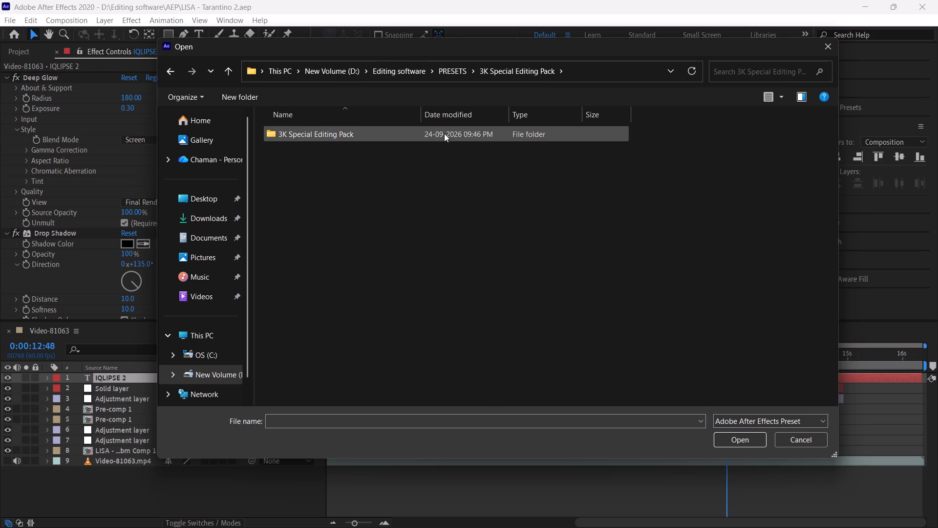
double_click(444, 133)
left_click(730, 68)
key("x")
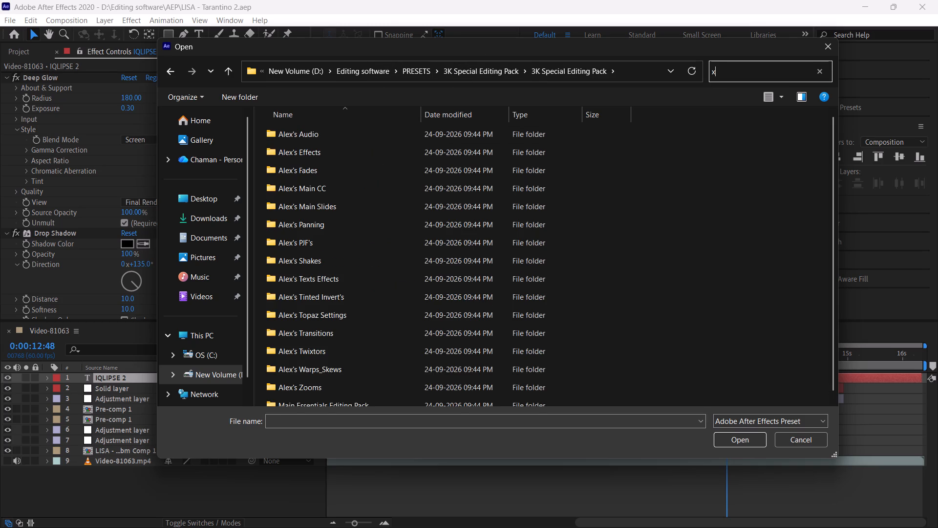
key("space")
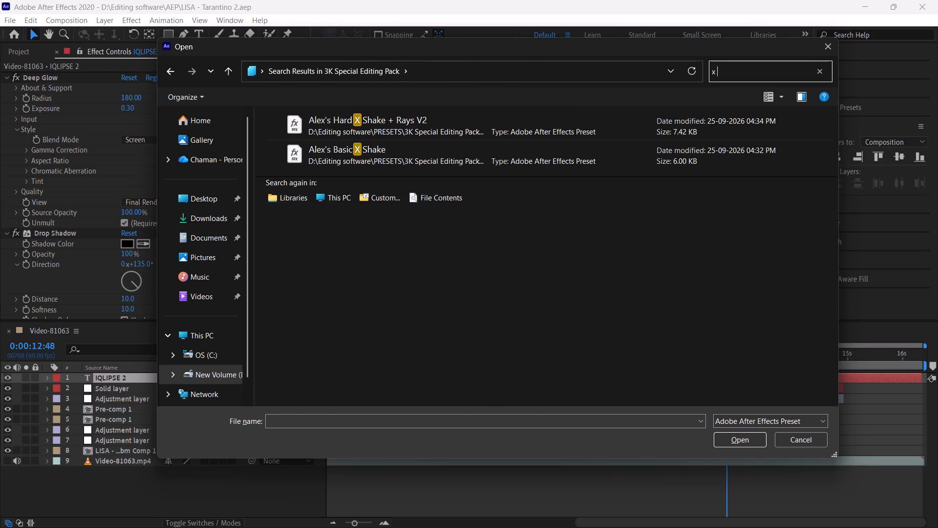
left_click(402, 125)
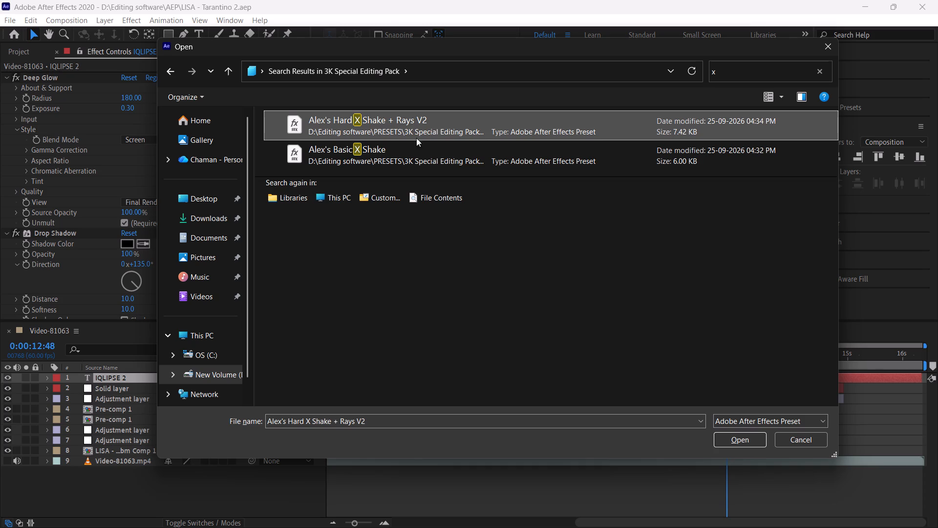
left_click(731, 441)
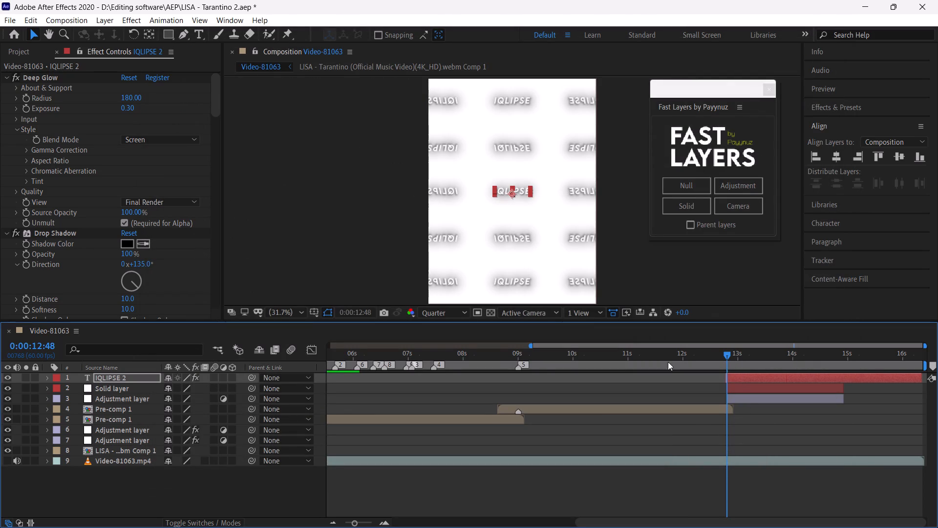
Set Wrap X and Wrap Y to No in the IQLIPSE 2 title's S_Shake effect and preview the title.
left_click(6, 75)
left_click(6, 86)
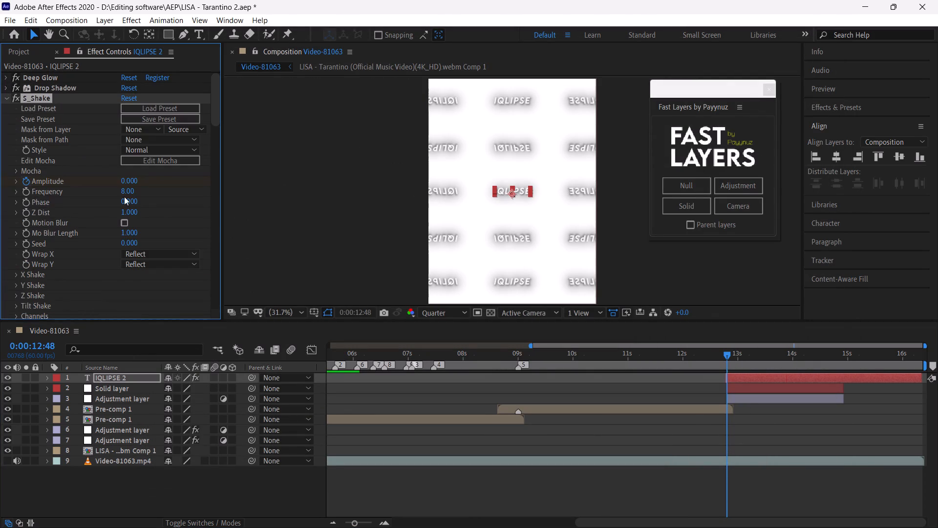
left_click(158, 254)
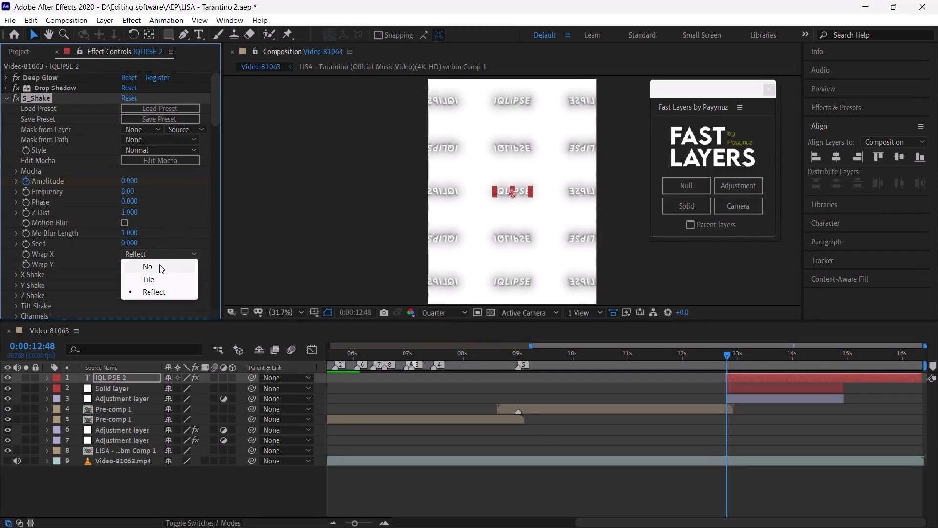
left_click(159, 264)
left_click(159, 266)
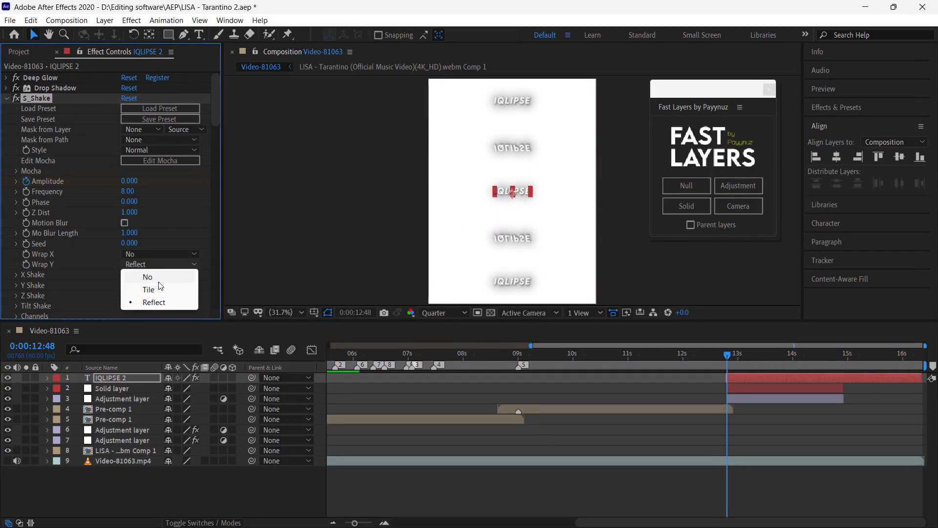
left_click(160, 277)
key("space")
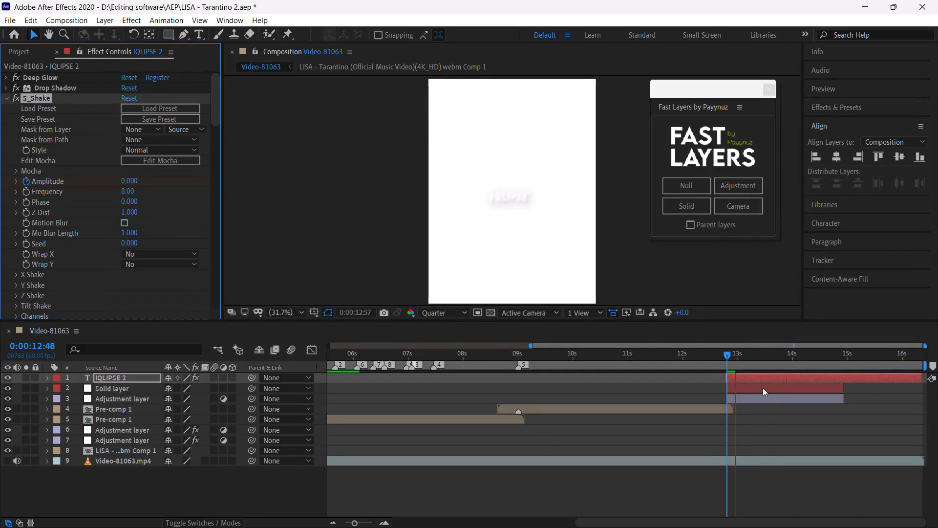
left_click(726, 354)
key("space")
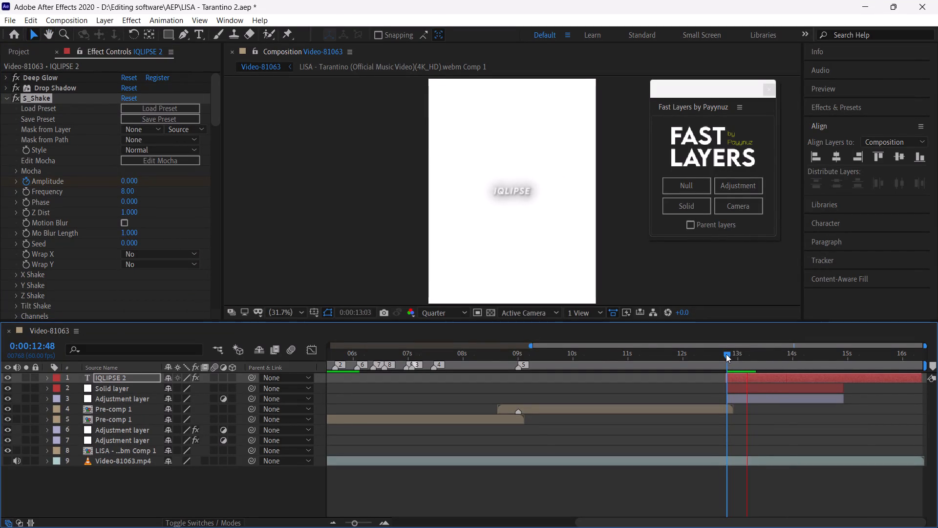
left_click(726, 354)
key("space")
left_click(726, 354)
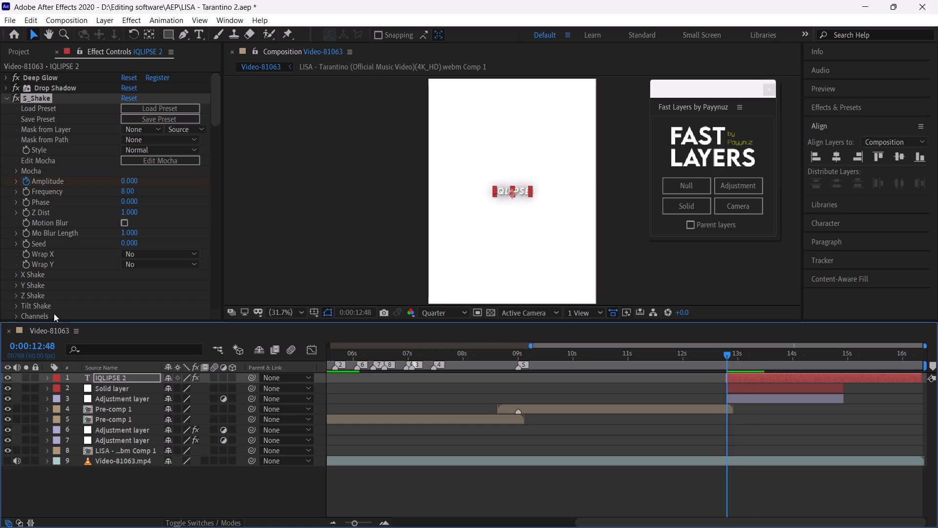
Delete all effects from the IQLIPSE 2 title layer.
left_click(6, 242)
key("ctrl+a")
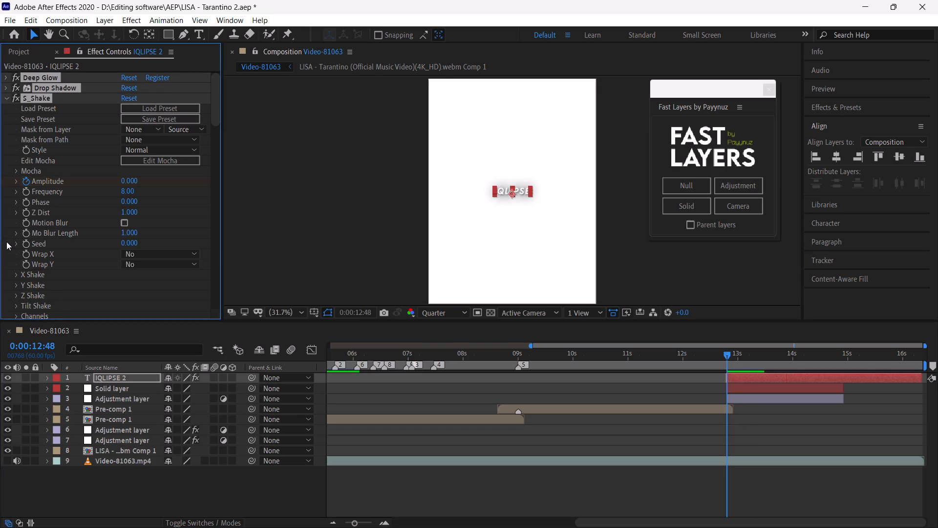
key("BackSpace")
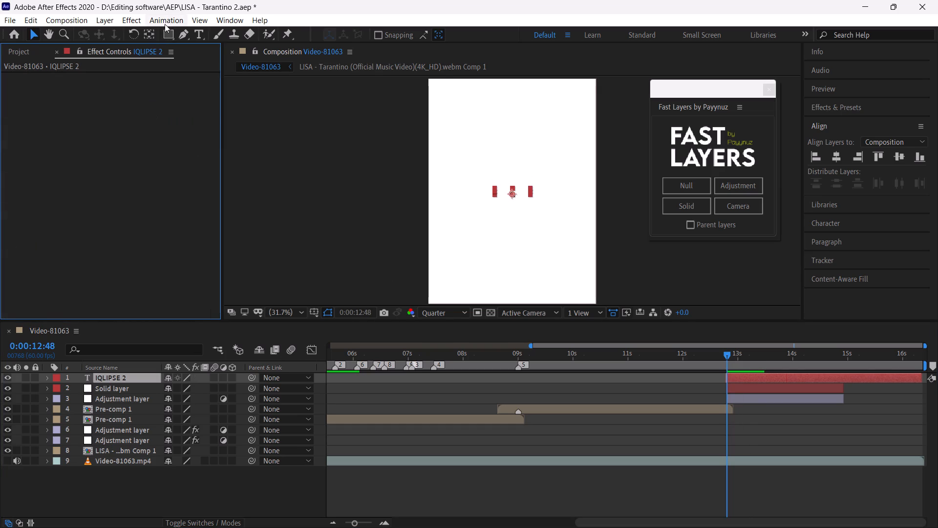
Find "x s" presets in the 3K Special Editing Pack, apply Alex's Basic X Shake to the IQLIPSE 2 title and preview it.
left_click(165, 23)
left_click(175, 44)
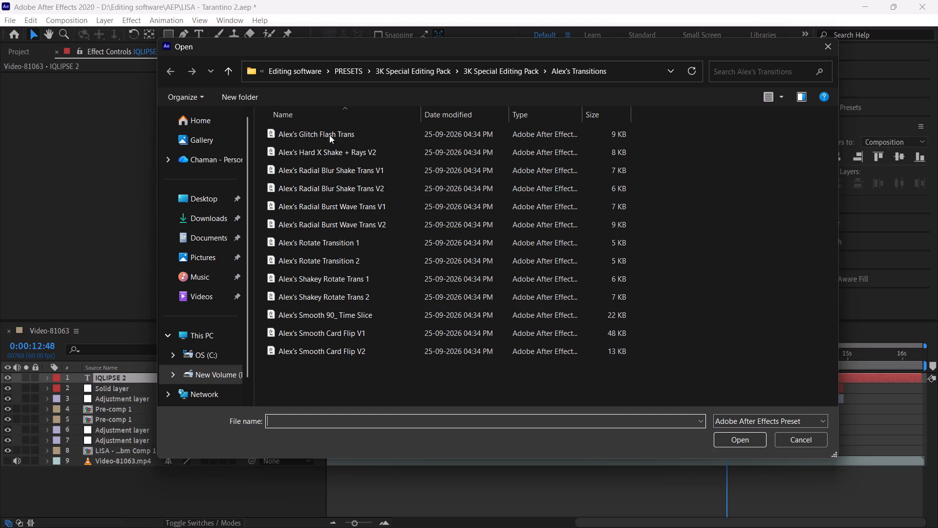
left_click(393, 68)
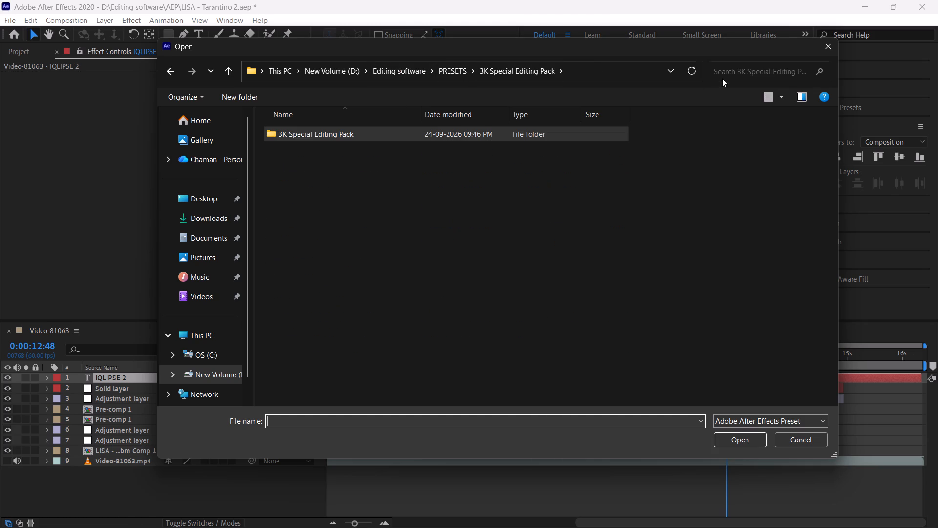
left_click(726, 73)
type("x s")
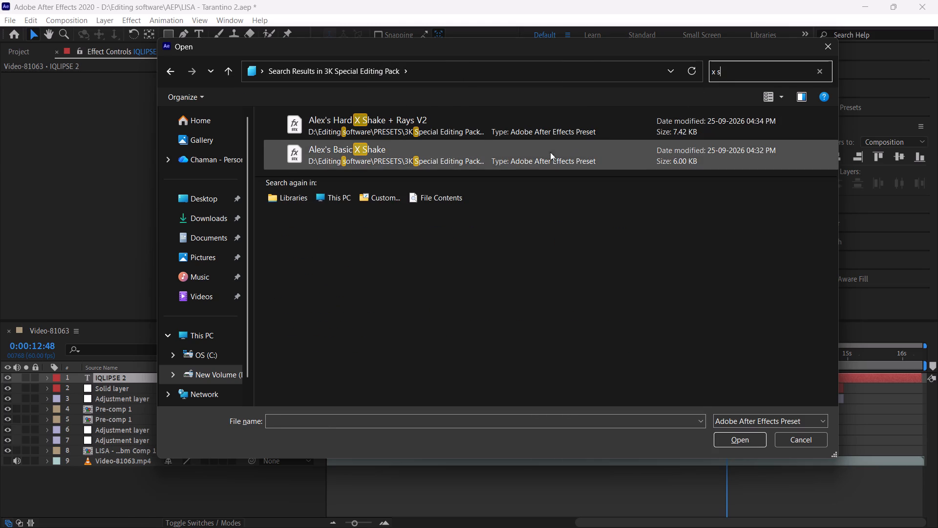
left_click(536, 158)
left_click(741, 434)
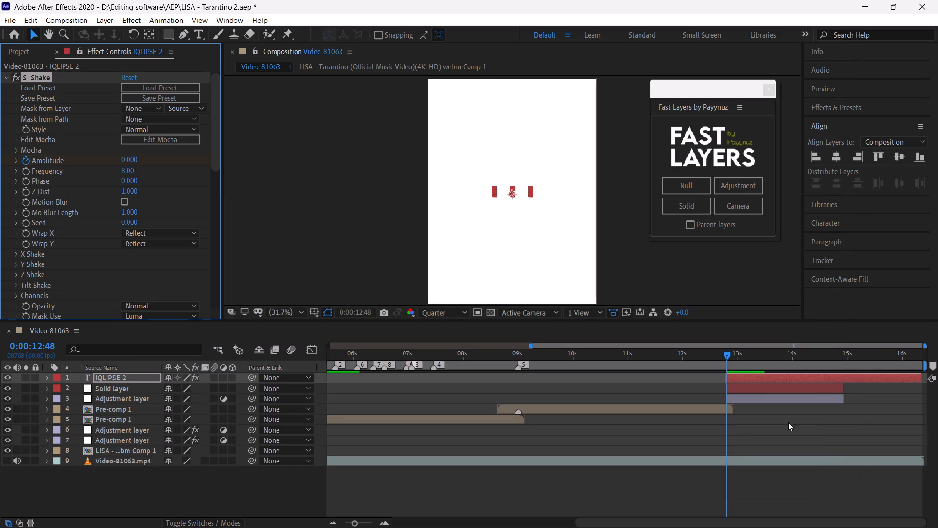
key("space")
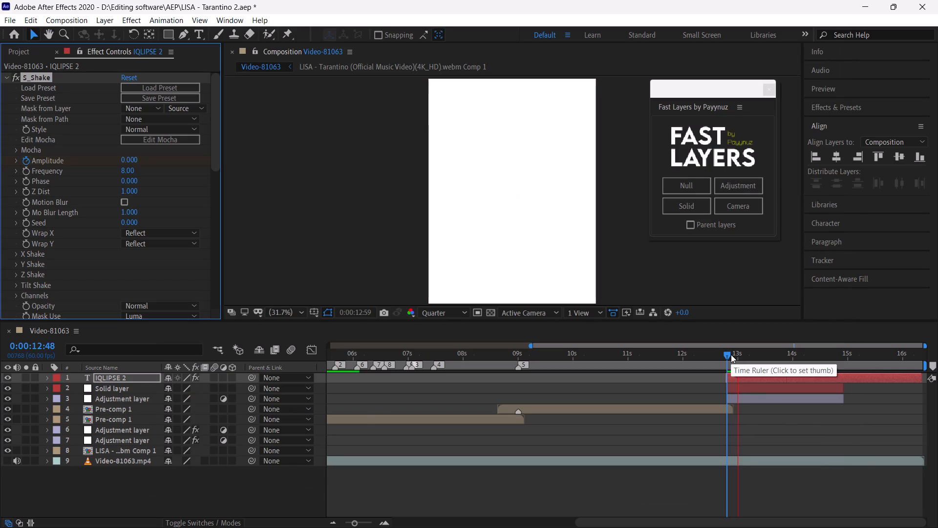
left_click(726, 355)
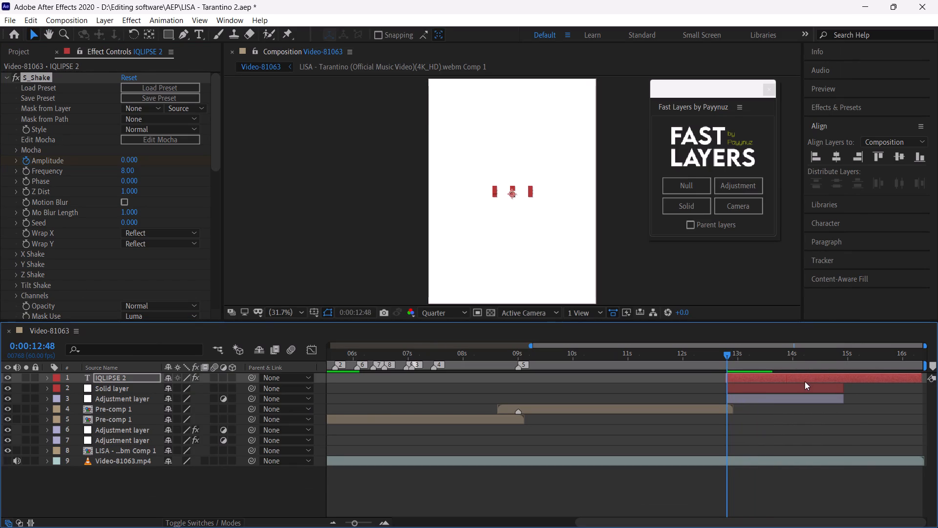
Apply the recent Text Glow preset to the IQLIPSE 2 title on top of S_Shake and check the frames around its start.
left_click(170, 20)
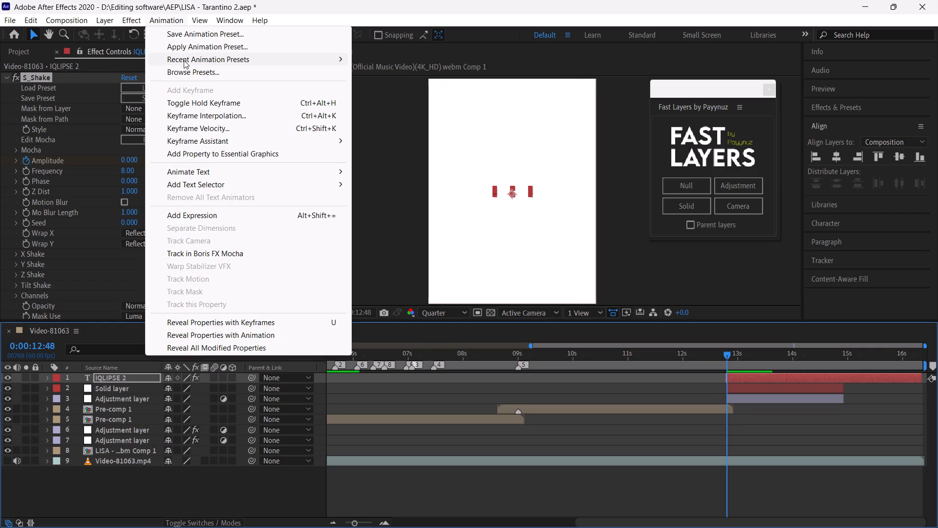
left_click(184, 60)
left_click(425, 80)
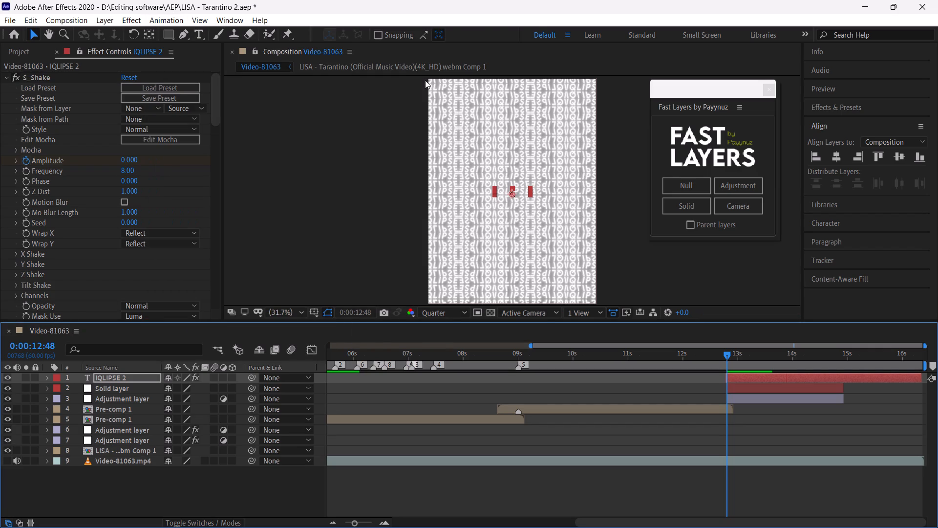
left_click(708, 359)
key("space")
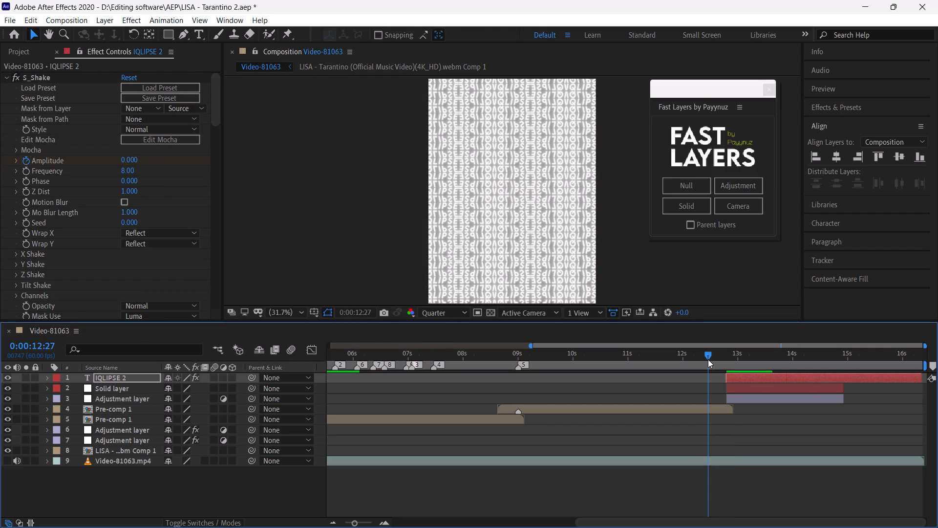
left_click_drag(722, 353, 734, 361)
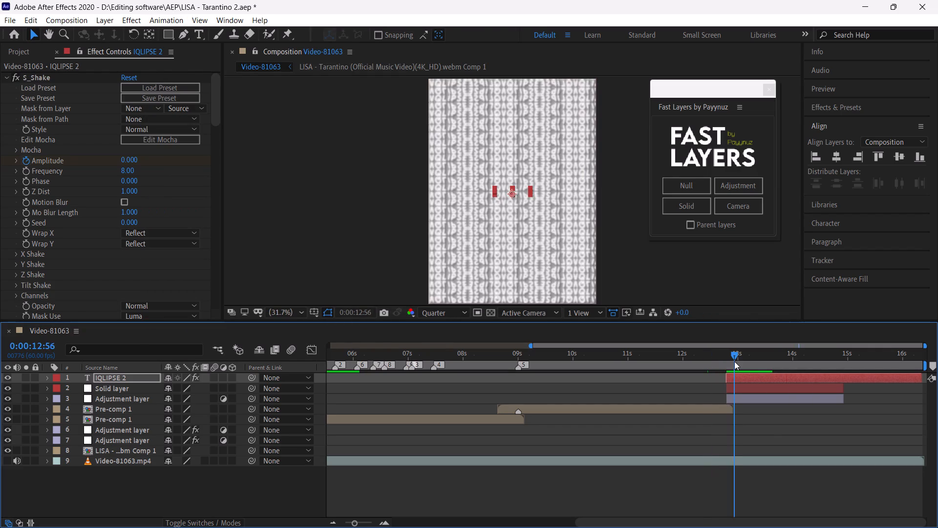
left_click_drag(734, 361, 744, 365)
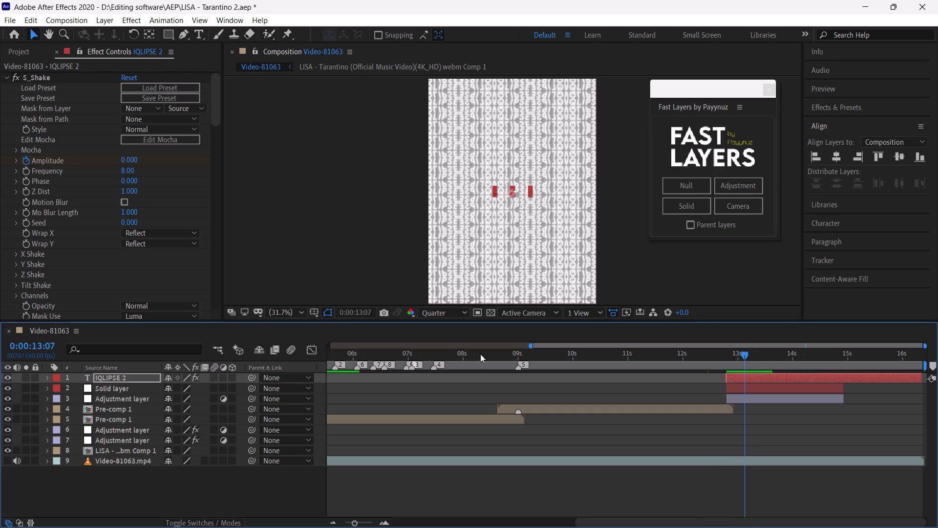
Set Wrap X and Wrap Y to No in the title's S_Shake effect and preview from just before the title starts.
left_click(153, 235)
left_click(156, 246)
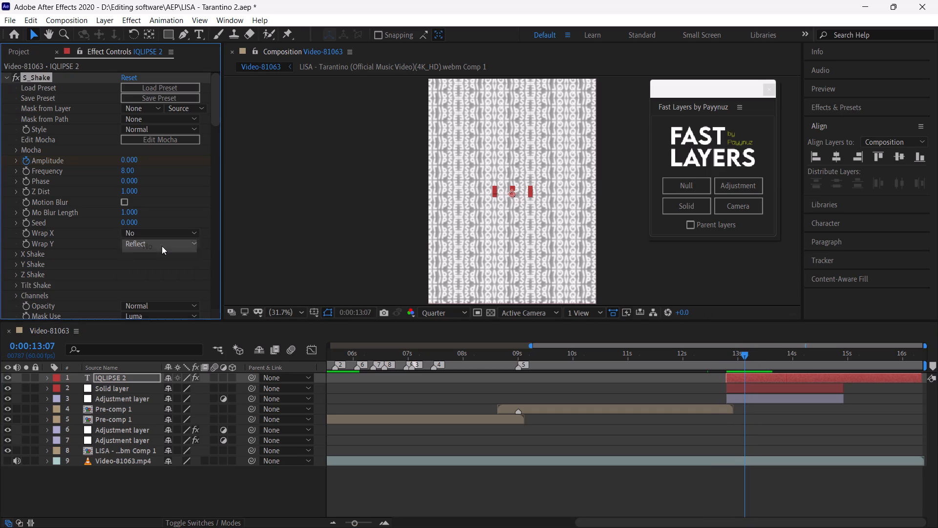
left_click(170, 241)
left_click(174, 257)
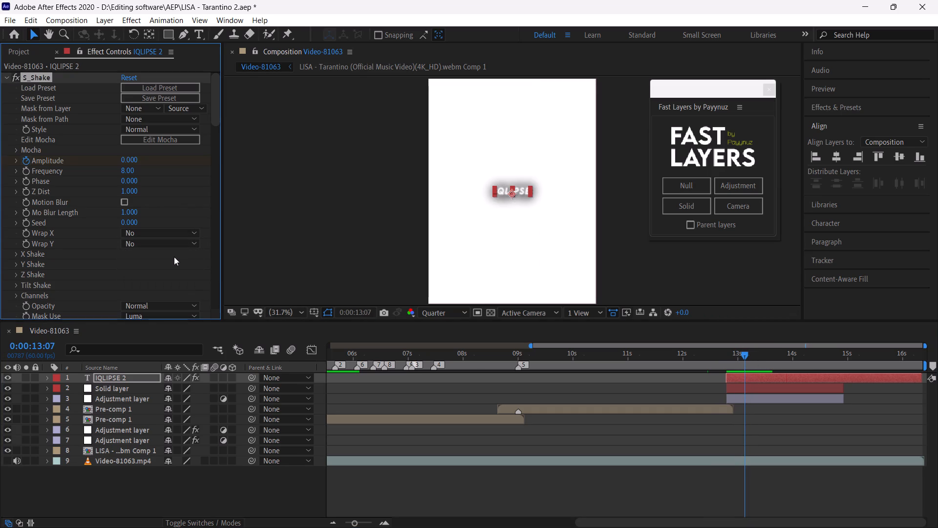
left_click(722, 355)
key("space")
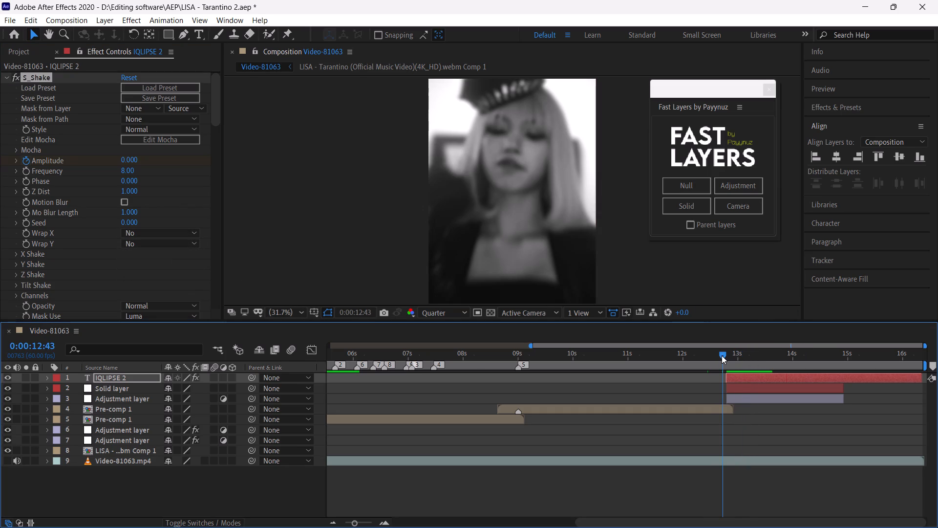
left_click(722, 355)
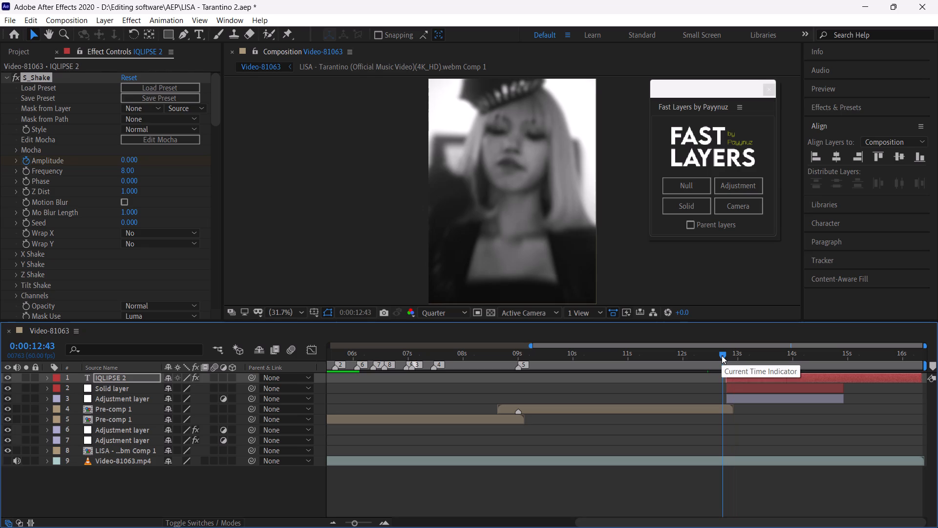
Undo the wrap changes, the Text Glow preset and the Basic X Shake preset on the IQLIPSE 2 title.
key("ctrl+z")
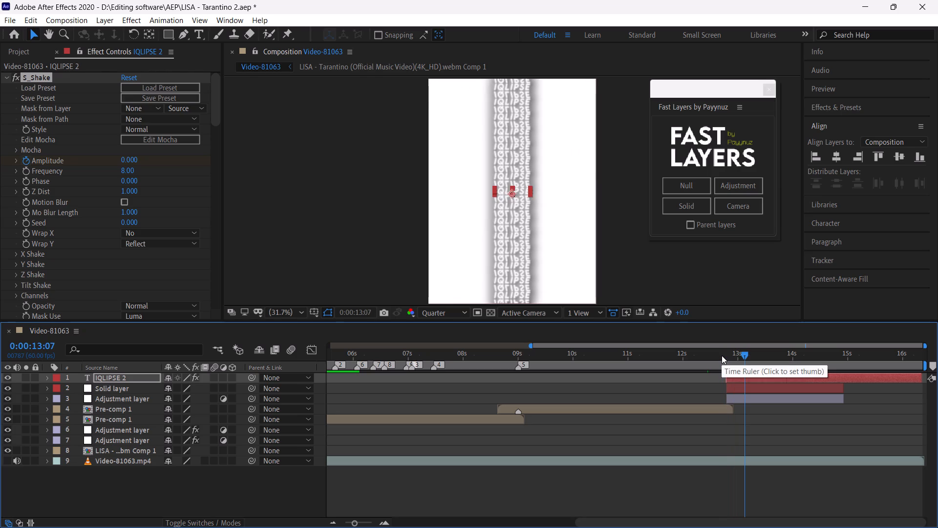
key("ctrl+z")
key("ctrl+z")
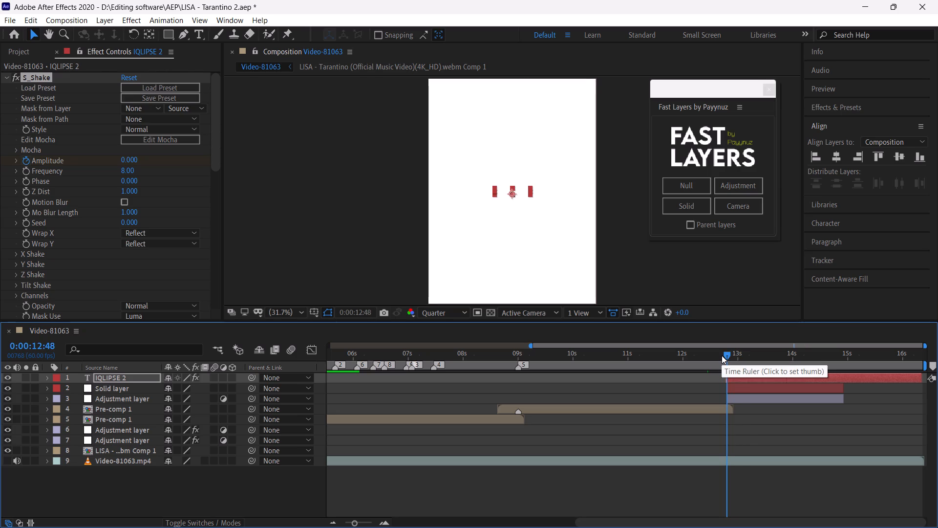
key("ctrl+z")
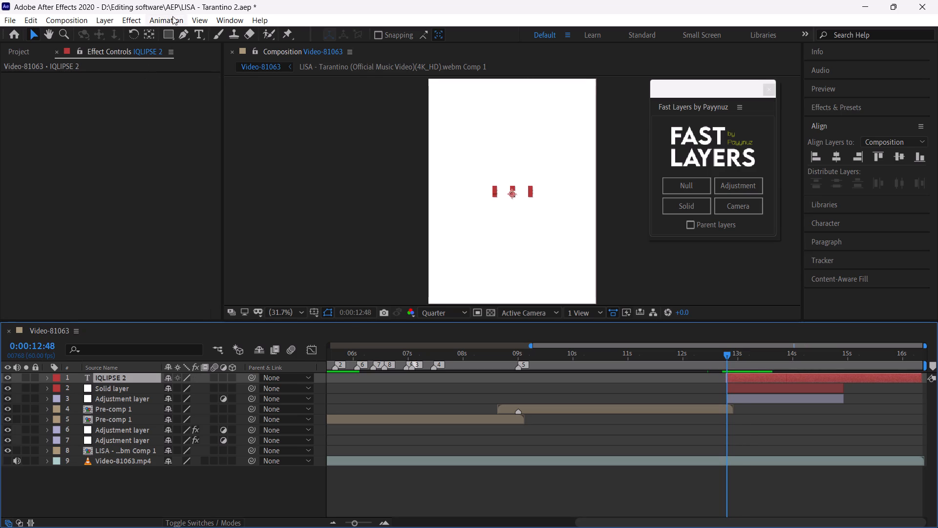
Apply the recent Text Glow animation preset to the IQLIPSE 2 title and collapse its effect settings.
left_click(171, 16)
left_click(180, 56)
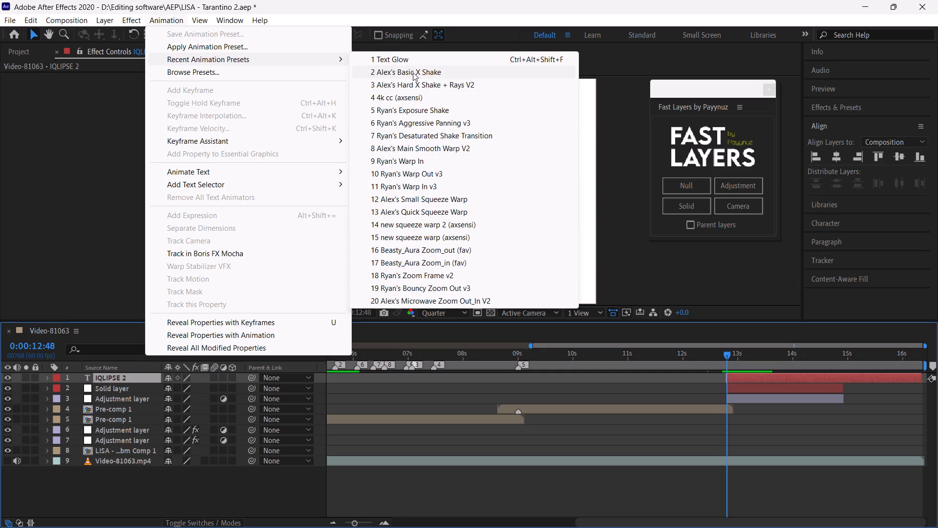
left_click(411, 63)
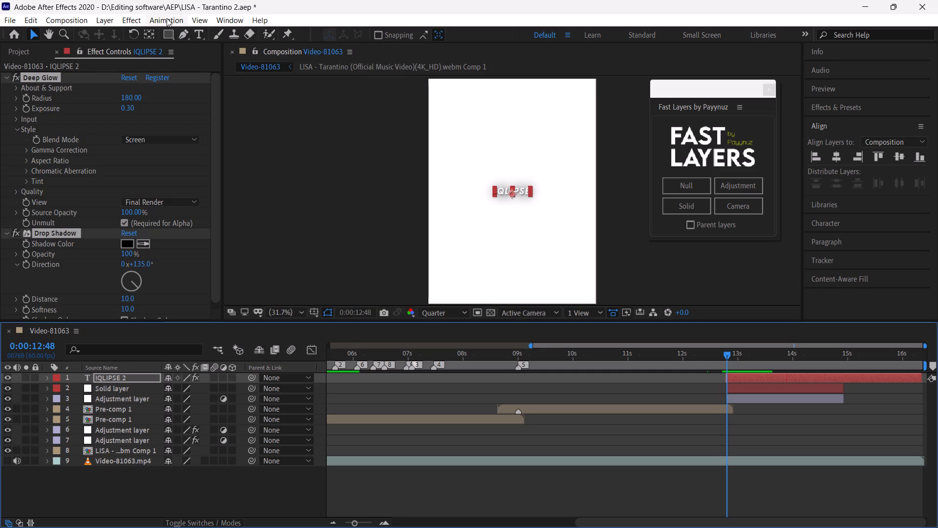
left_click(8, 78)
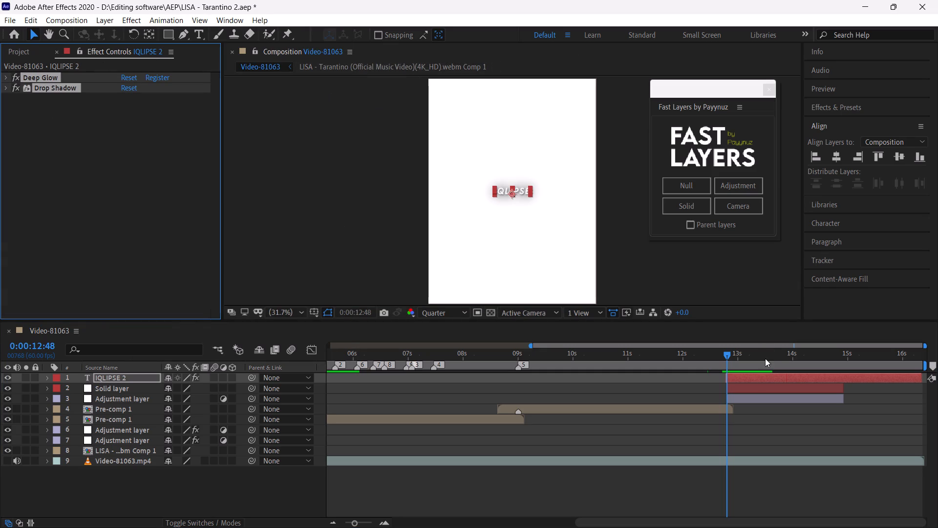
Add an adjustment layer directly above the IQLIPSE 2 title, starting at the title's in point.
left_click(733, 185)
Apply the x shake animation preset from the presets useful > 1 folder to the adjustment layer directly above the IQLIPSE 2 title.
left_click(739, 381)
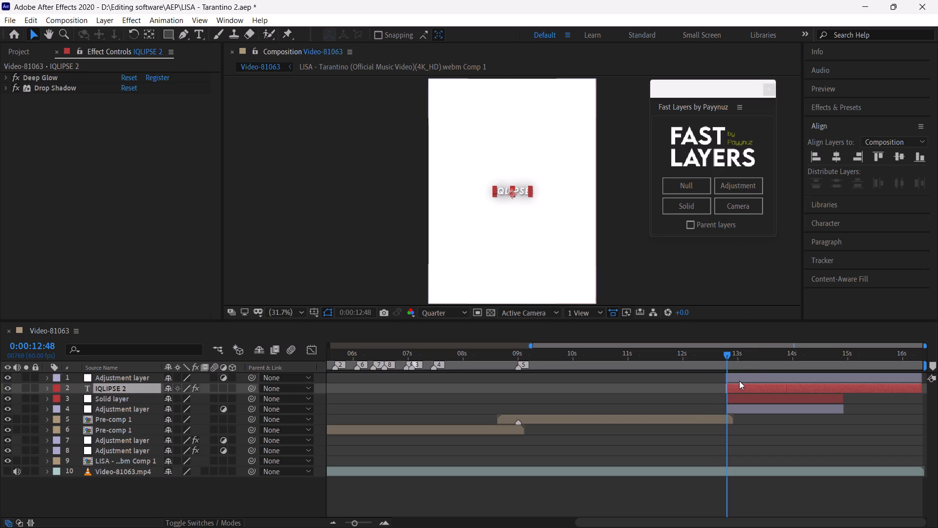
left_click(162, 22)
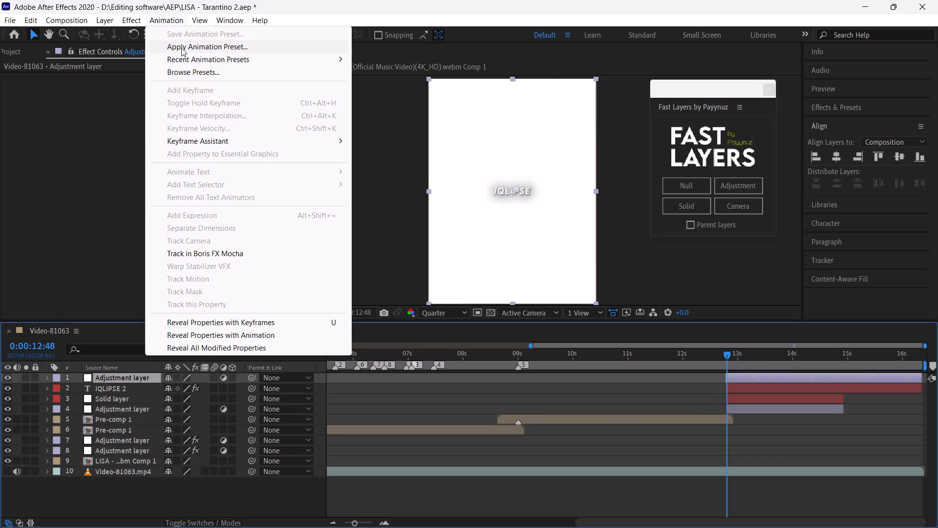
left_click(181, 48)
left_click(355, 72)
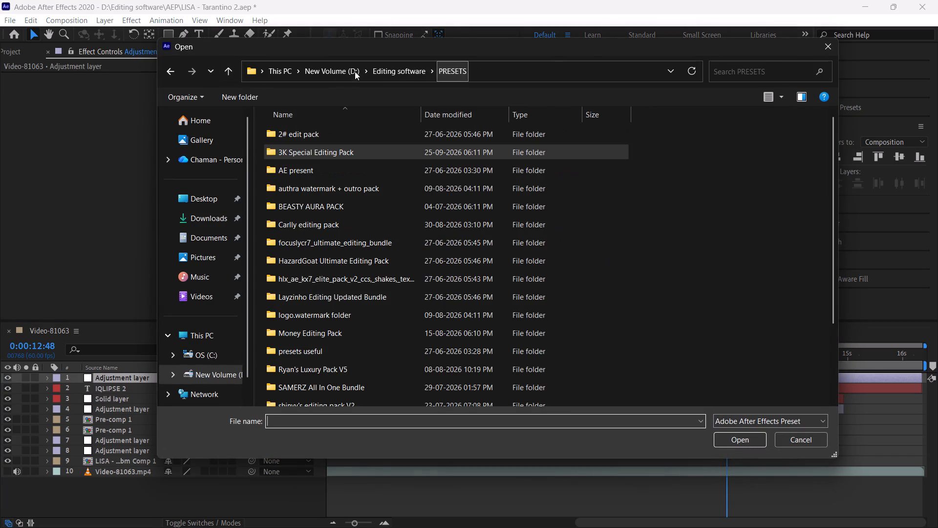
double_click(342, 169)
left_click(232, 74)
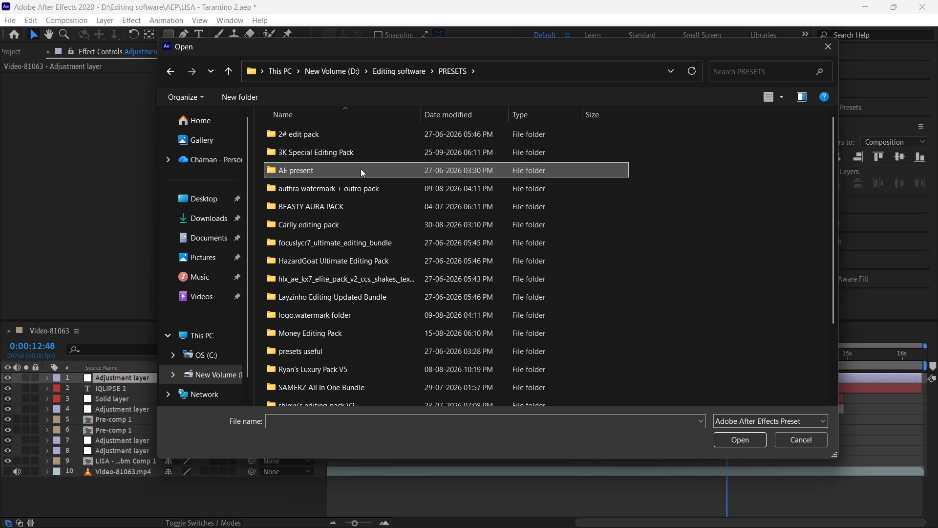
scroll(370, 256, "down", 1)
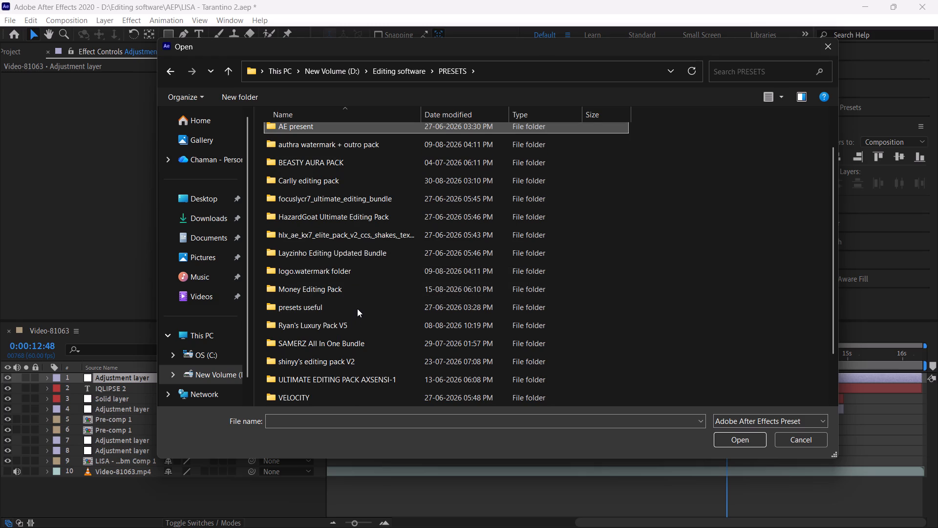
double_click(357, 308)
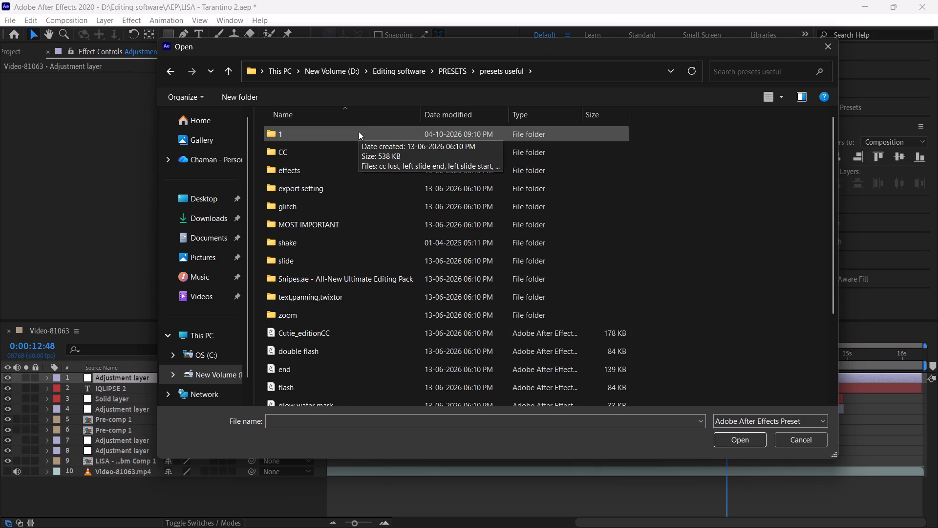
double_click(359, 132)
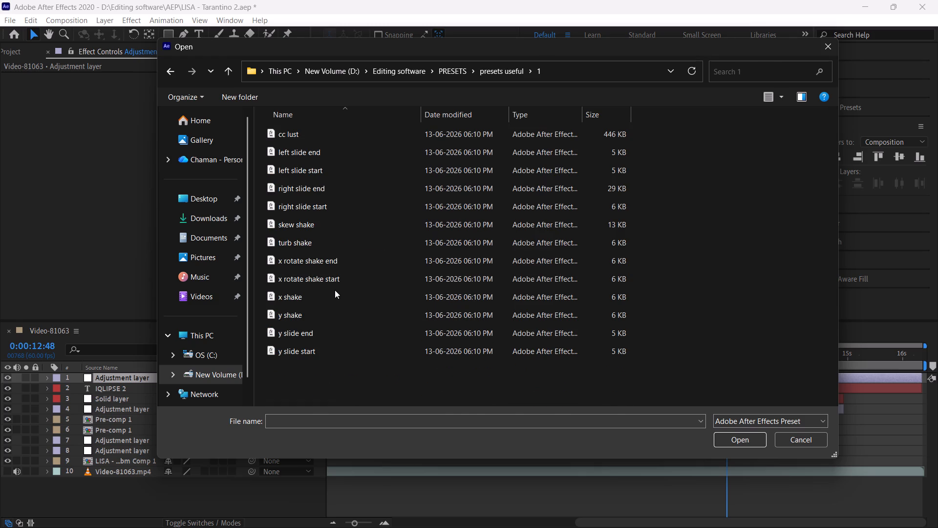
left_click(335, 297)
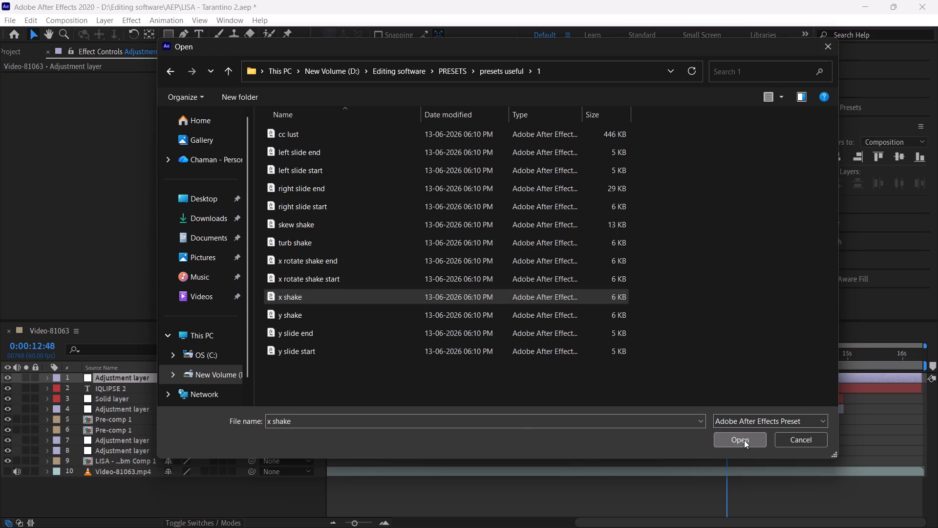
left_click(744, 440)
Preview the title's shake from 0:00:12:29 and again from 0:00:12:43, and scrub through its start.
left_click(710, 358)
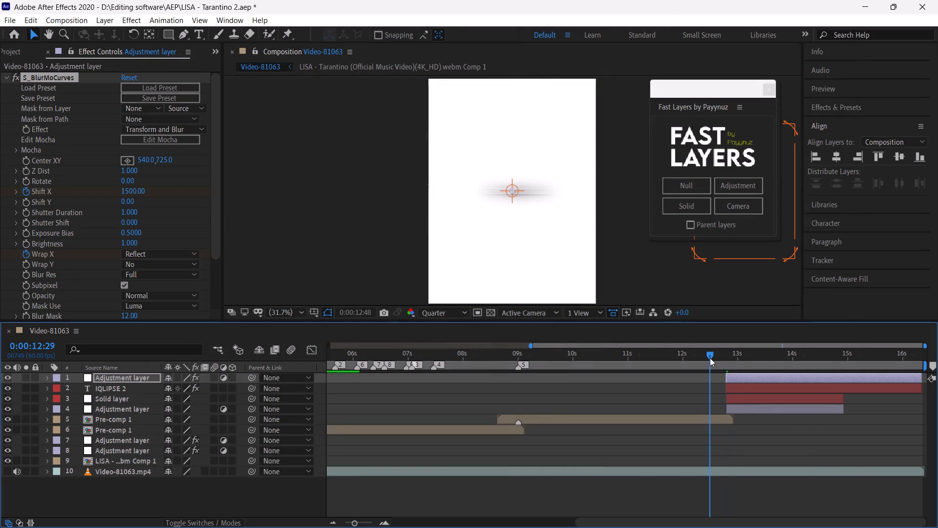
key("space")
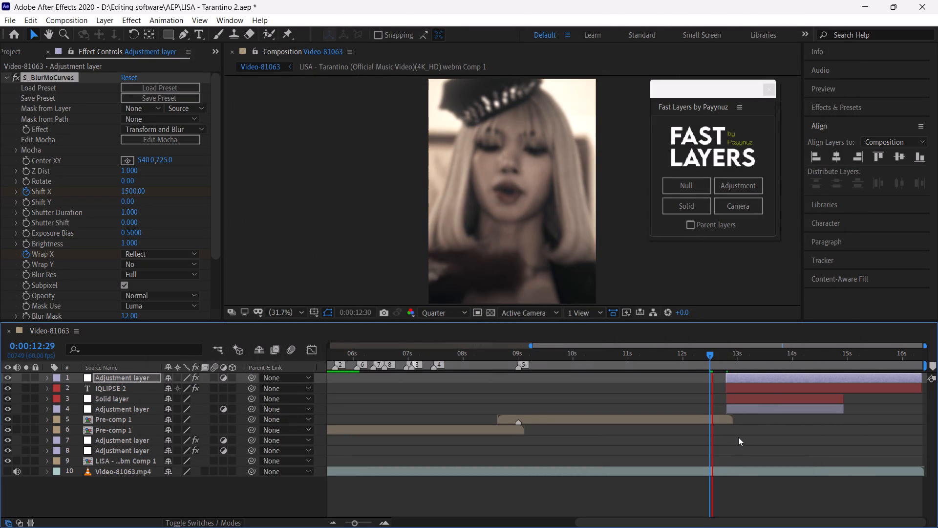
left_click(722, 355)
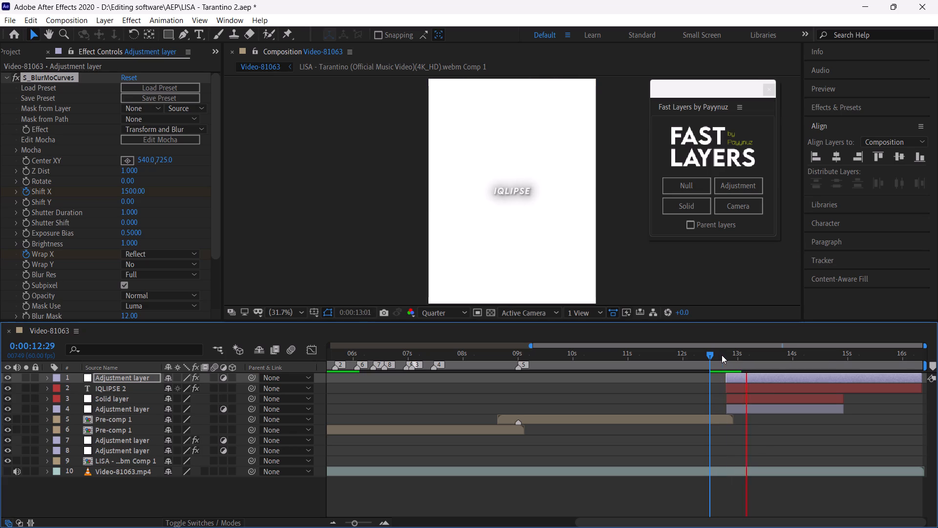
key("space")
left_click(722, 355)
key("space")
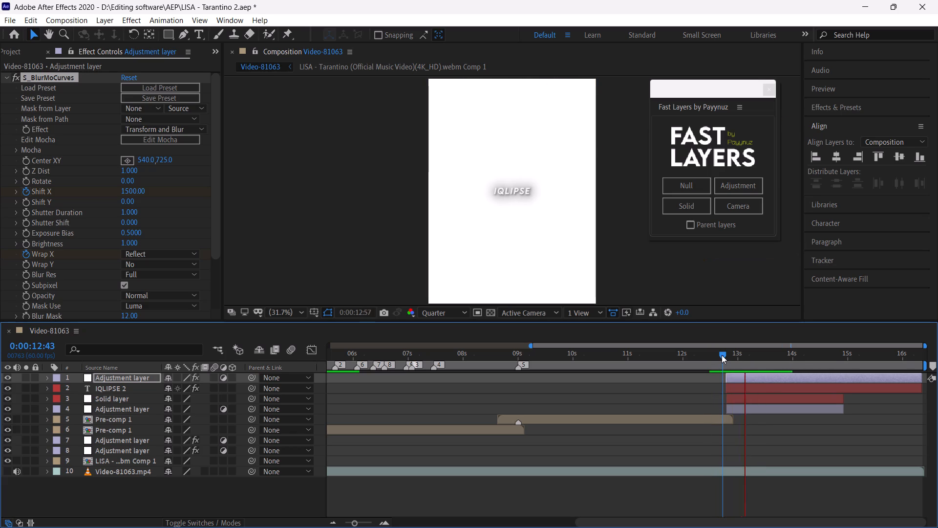
left_click(722, 355)
key("space")
left_click_drag(722, 355, 728, 358)
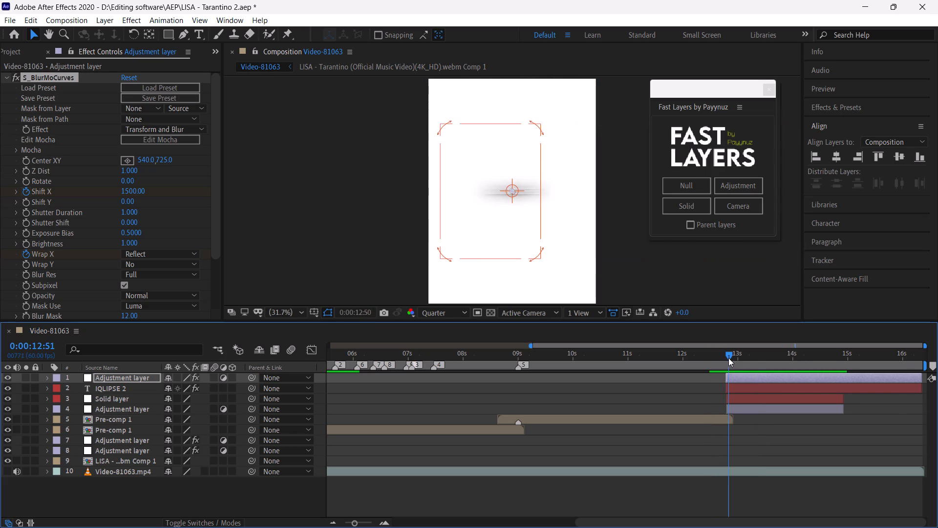
left_click_drag(728, 358, 758, 378)
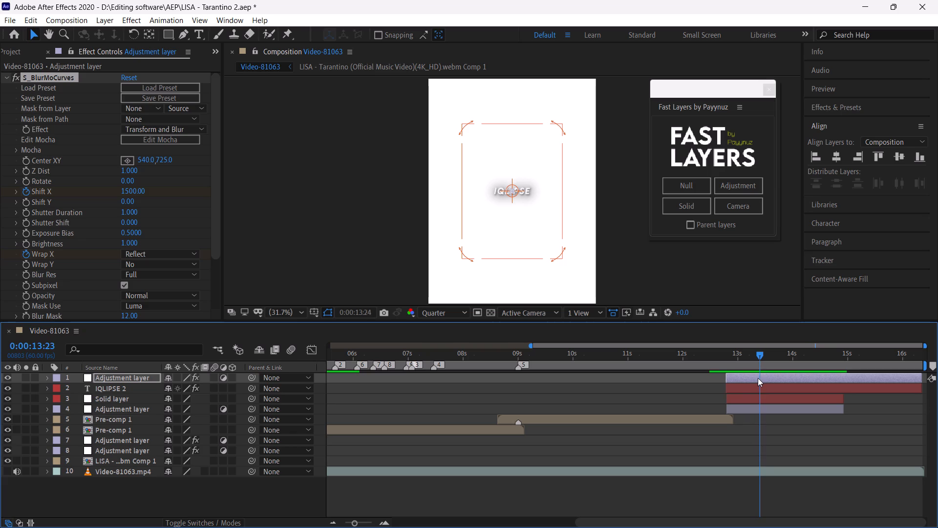
left_click_drag(758, 378, 759, 383)
Add an opacity keyframe to the white Solid layer behind the title at 0:00:12:48 and save the project.
left_click_drag(732, 356, 726, 363)
left_click_drag(361, 521, 368, 526)
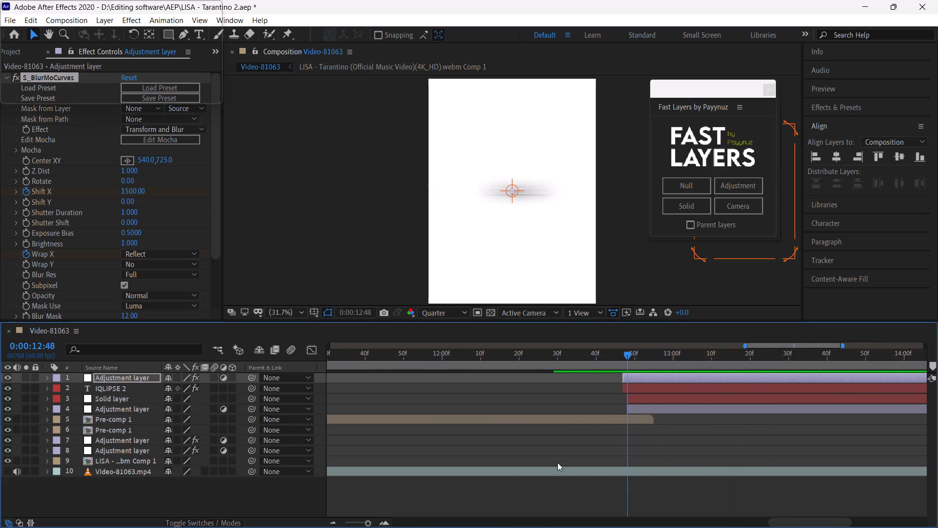
left_click(644, 397)
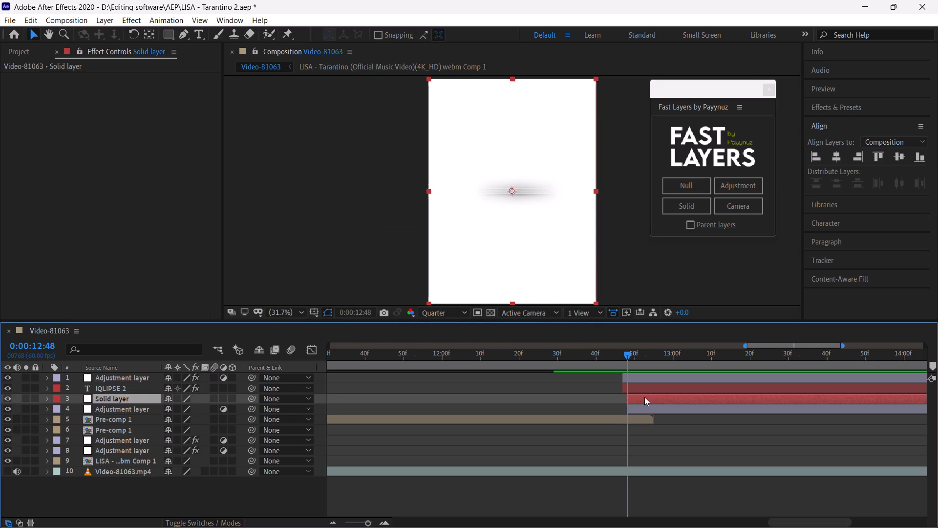
key("t")
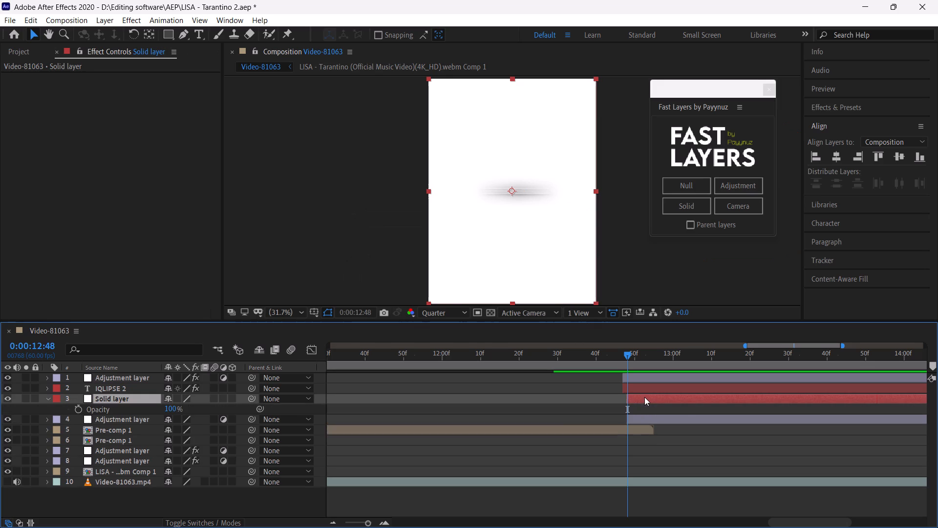
left_click(76, 409)
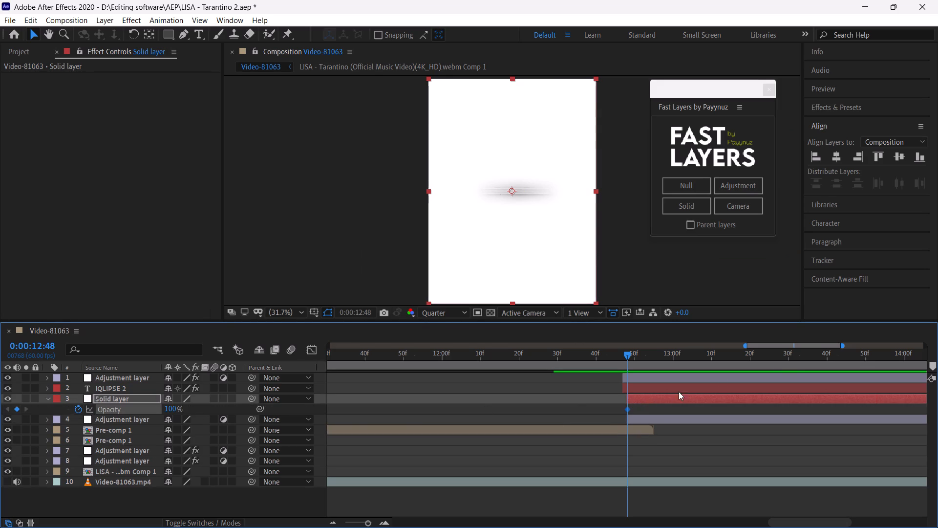
left_click(361, 522)
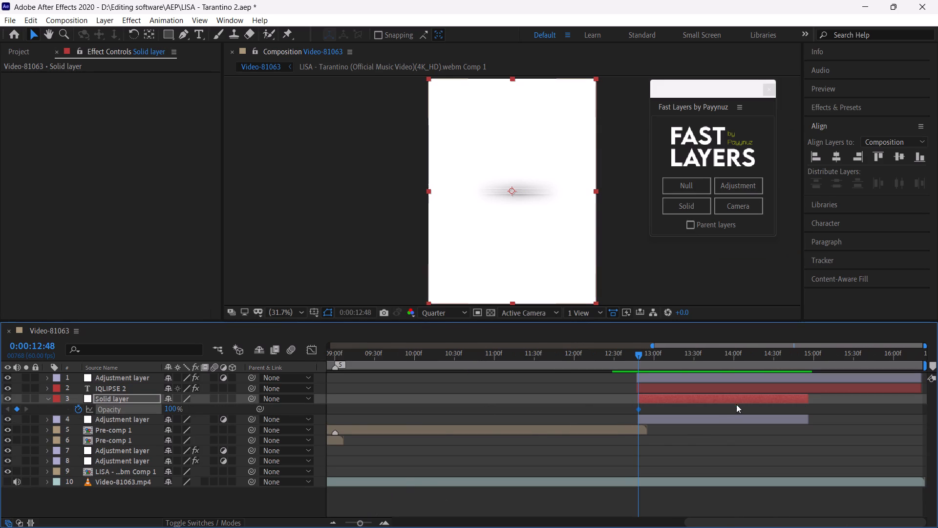
key("ctrl+s")
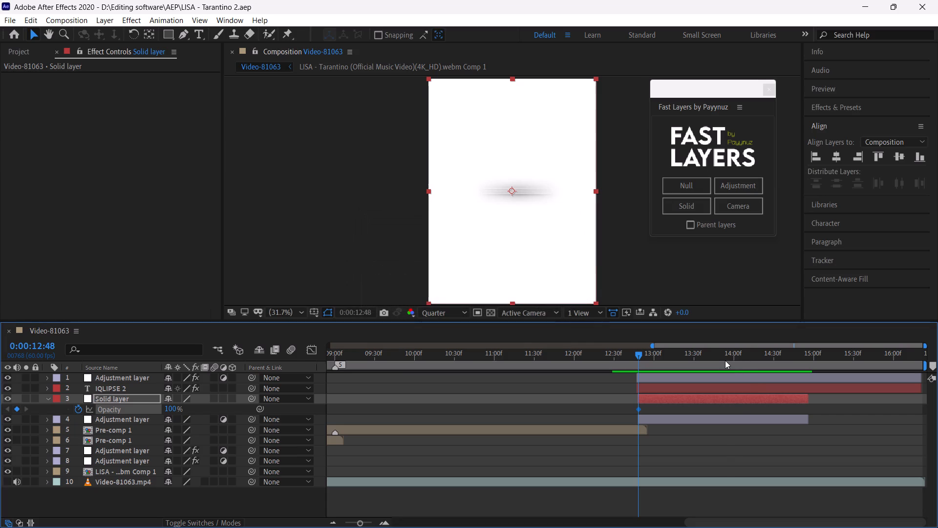
Set the Solid layer's opacity to 30% at 0:00:14:00.
left_click(725, 360)
left_click(725, 360)
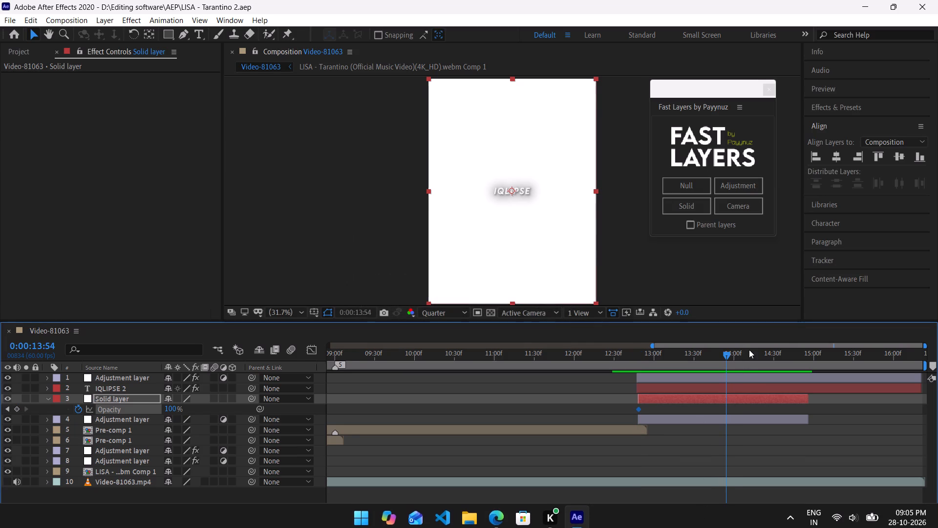
left_click(734, 357)
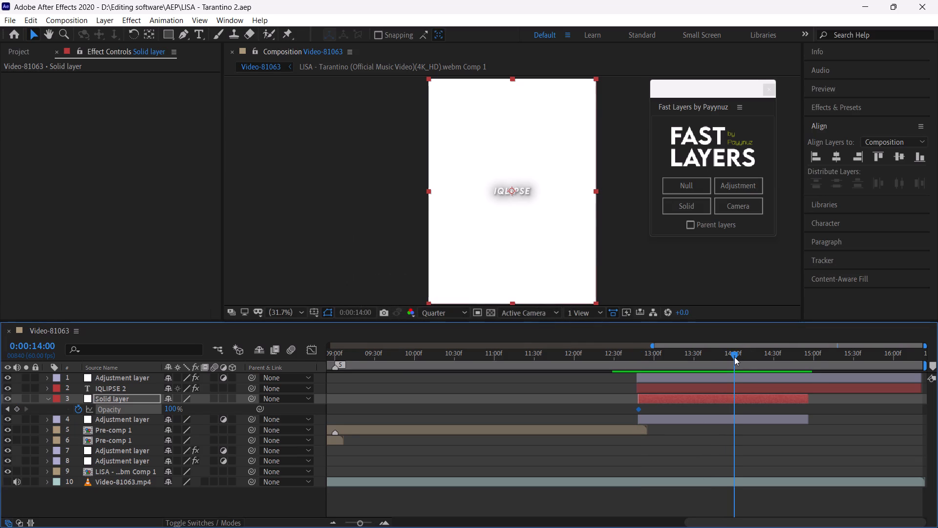
left_click(172, 411)
type("30")
key("Return")
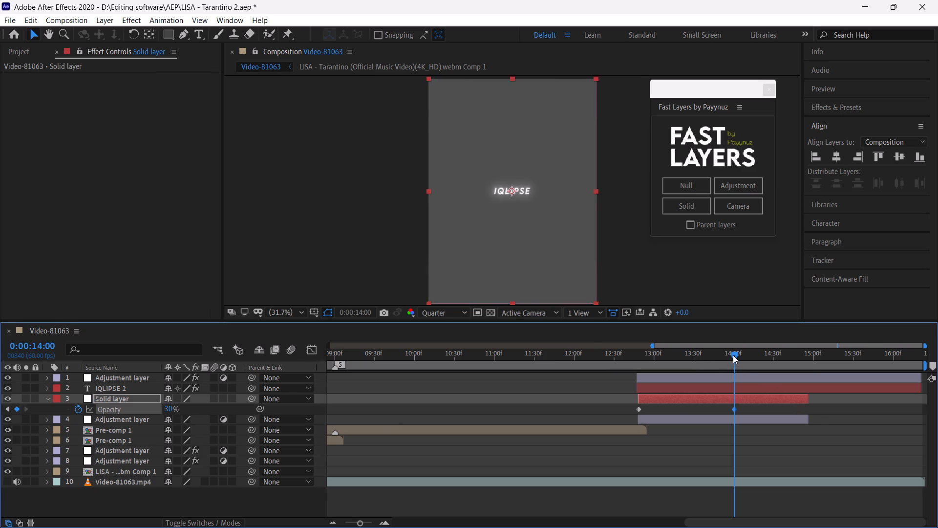
Preview the Solid layer's opacity fade from 0:00:12:34.
left_click_drag(733, 354, 618, 366)
key("space")
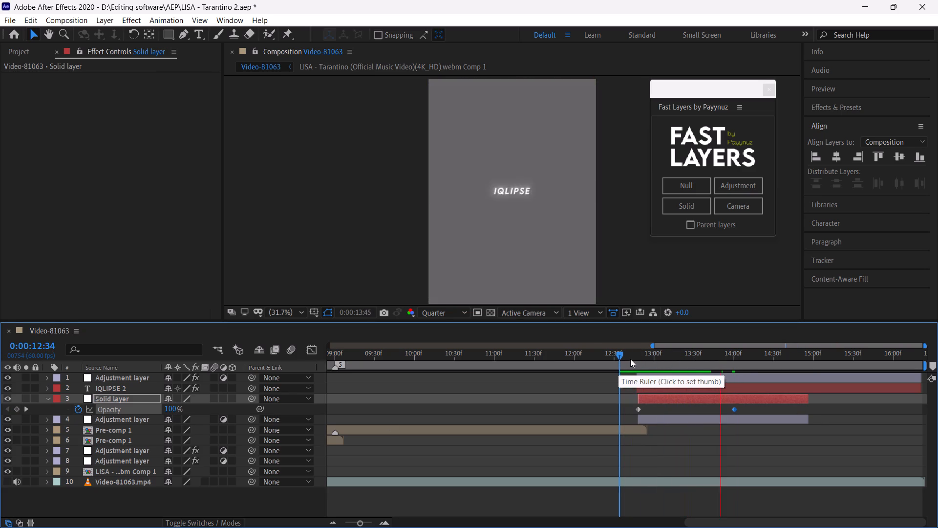
left_click(620, 354)
key("space")
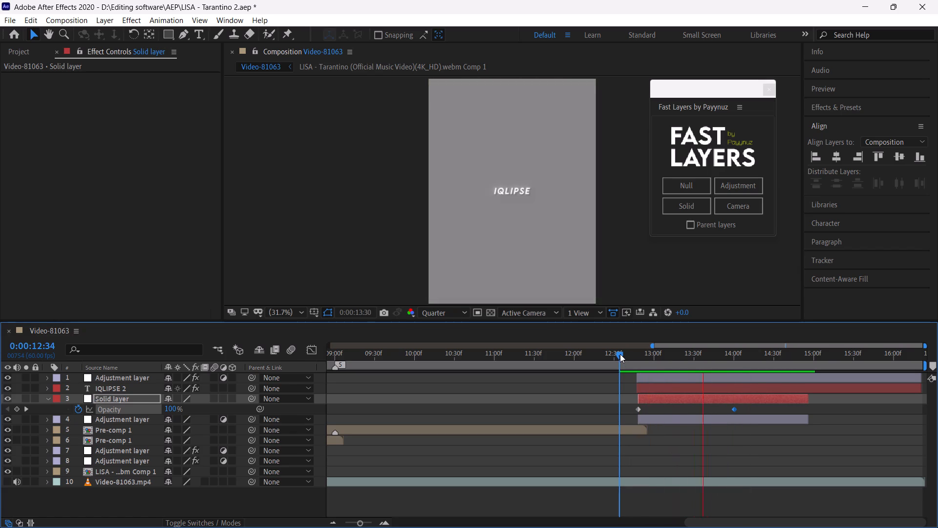
left_click(620, 354)
key("space")
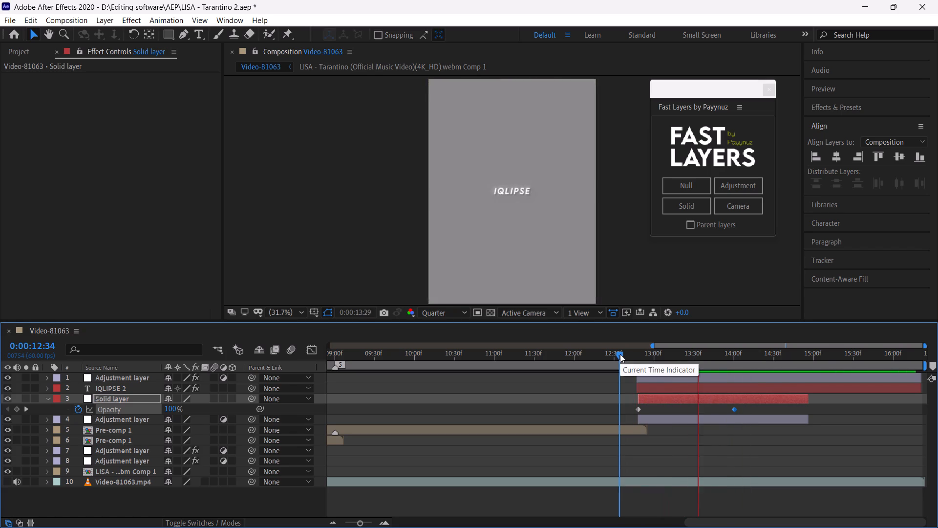
Move the Solid layer's second opacity keyframe to about 0:00:14:15.
left_click_drag(620, 354, 730, 437)
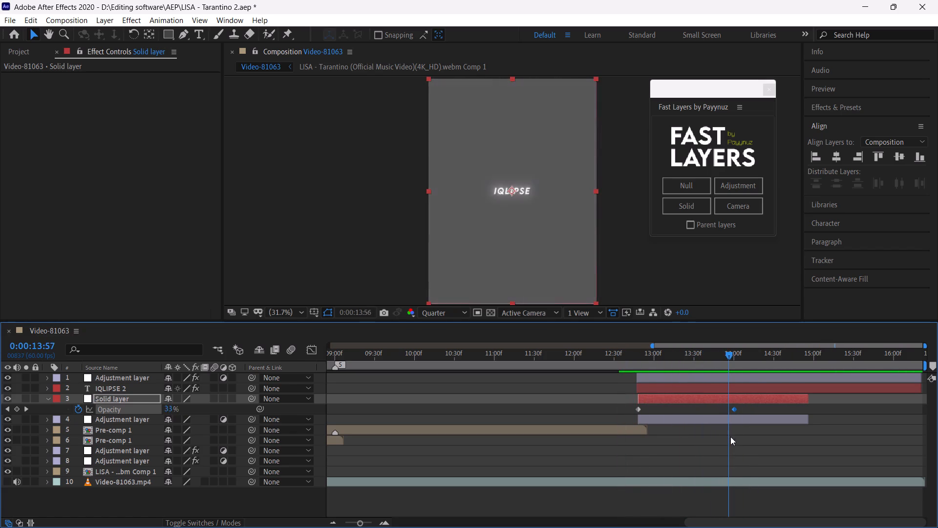
left_click_drag(730, 437, 734, 441)
left_click_drag(732, 408, 742, 414)
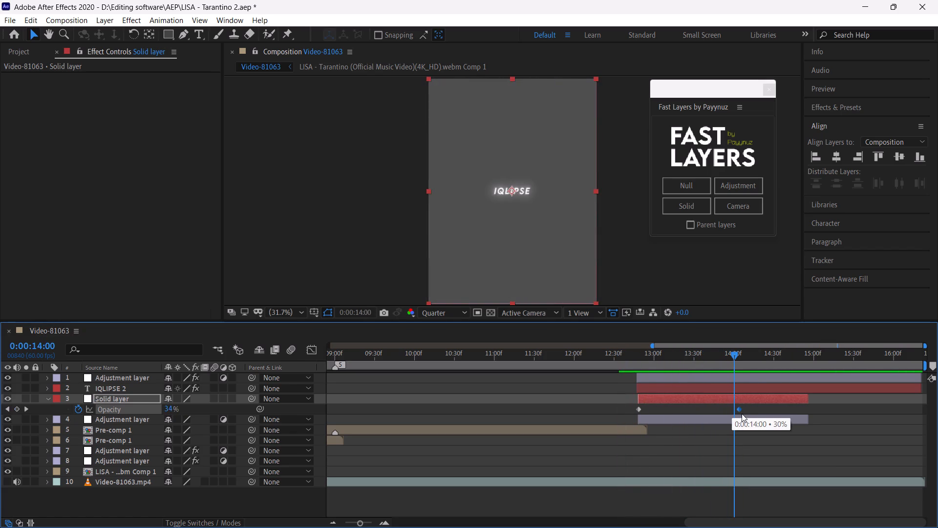
left_click_drag(742, 414, 751, 417)
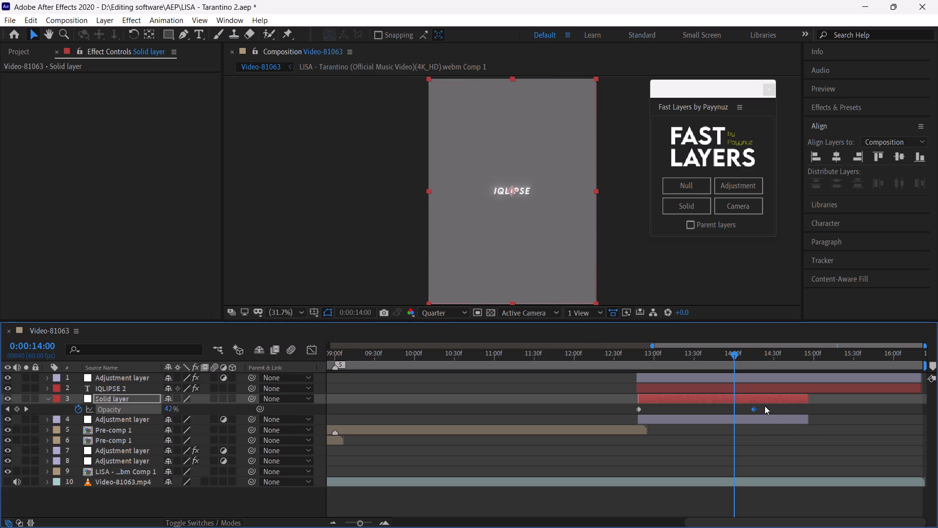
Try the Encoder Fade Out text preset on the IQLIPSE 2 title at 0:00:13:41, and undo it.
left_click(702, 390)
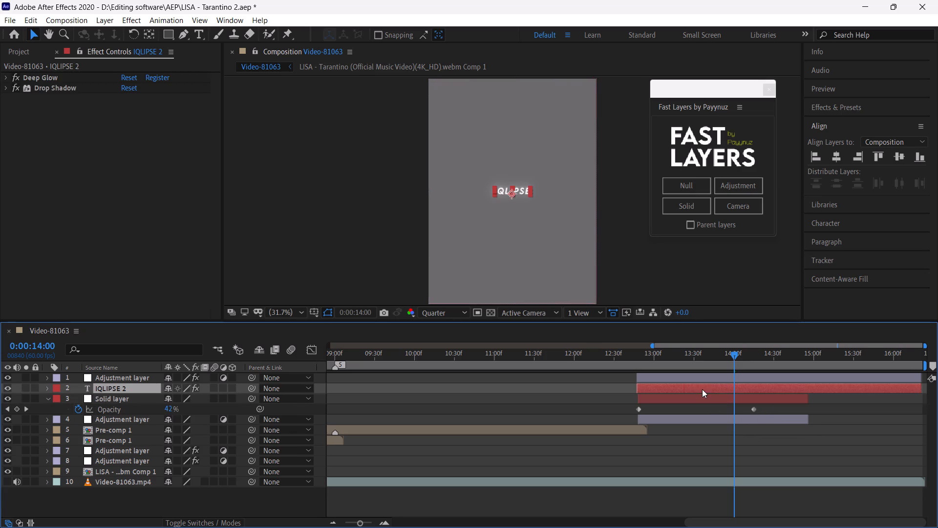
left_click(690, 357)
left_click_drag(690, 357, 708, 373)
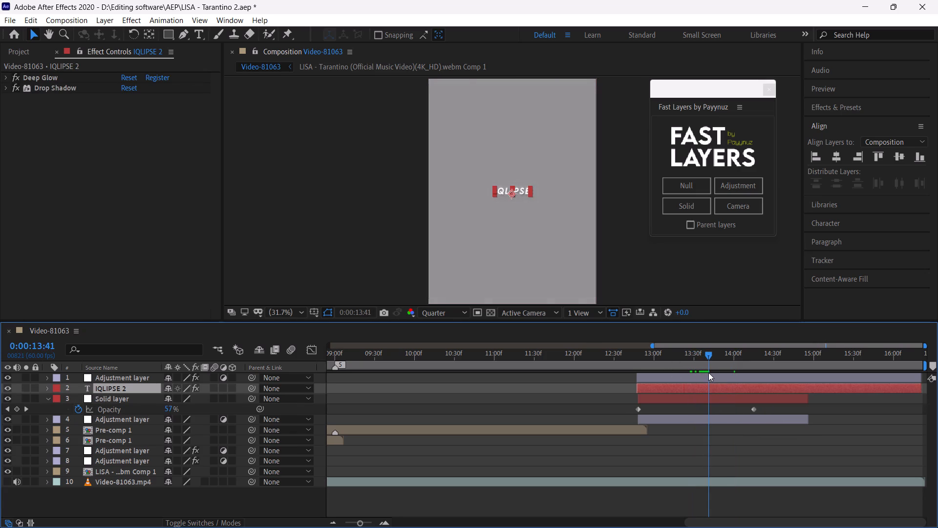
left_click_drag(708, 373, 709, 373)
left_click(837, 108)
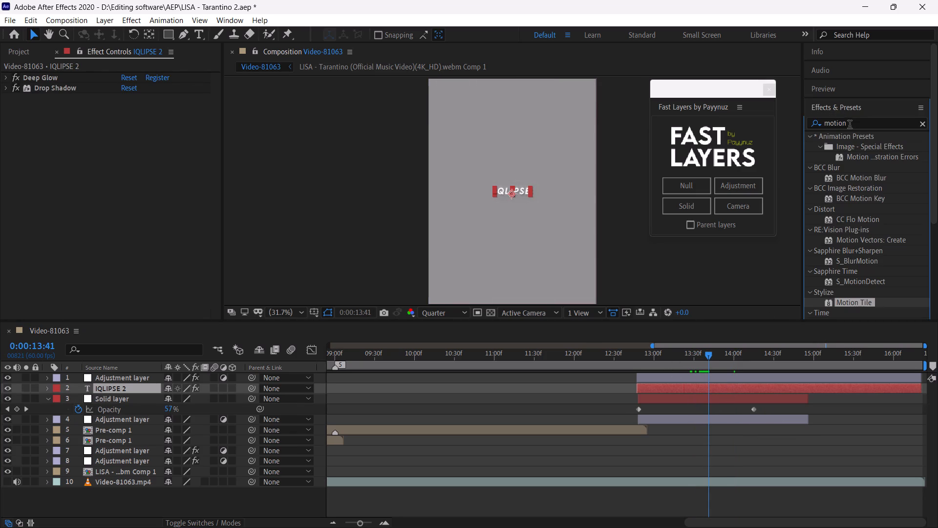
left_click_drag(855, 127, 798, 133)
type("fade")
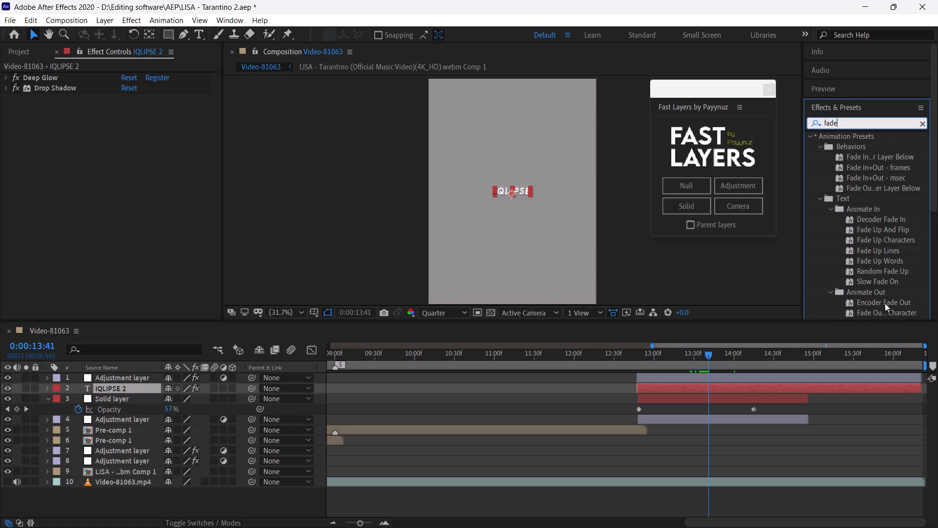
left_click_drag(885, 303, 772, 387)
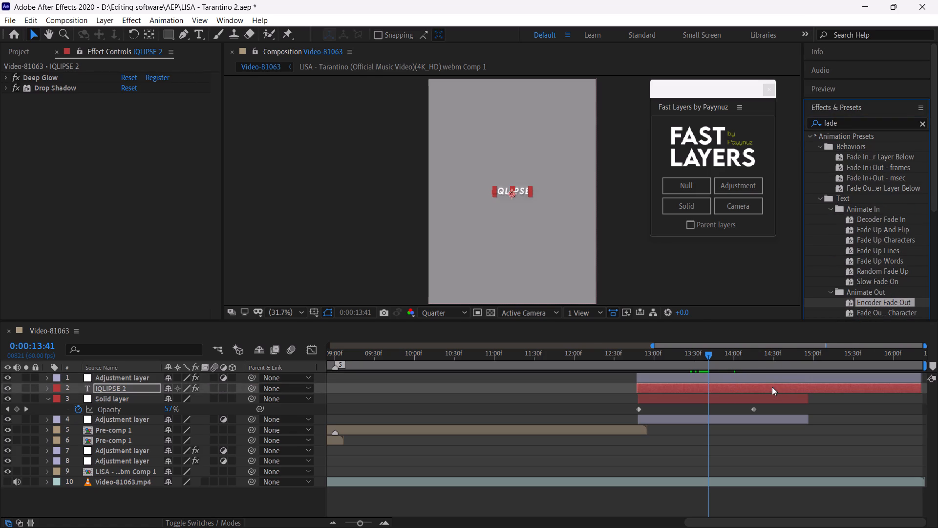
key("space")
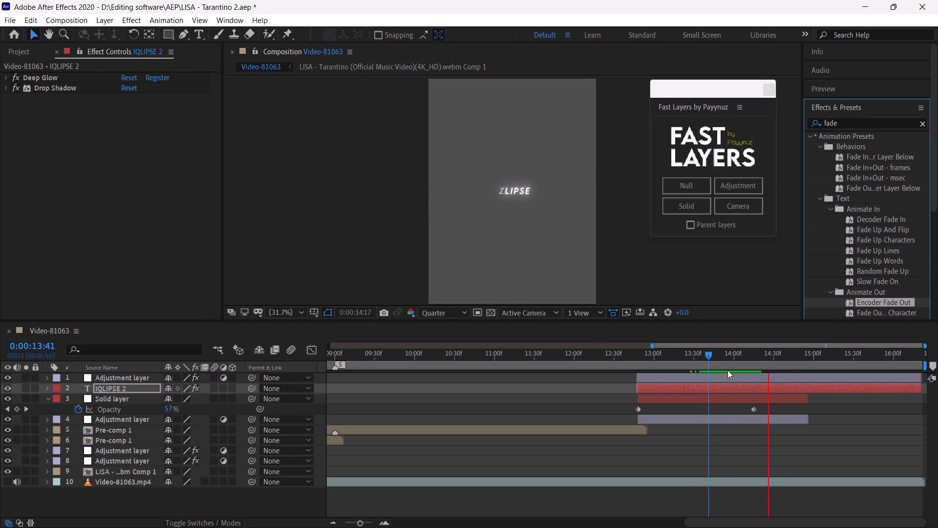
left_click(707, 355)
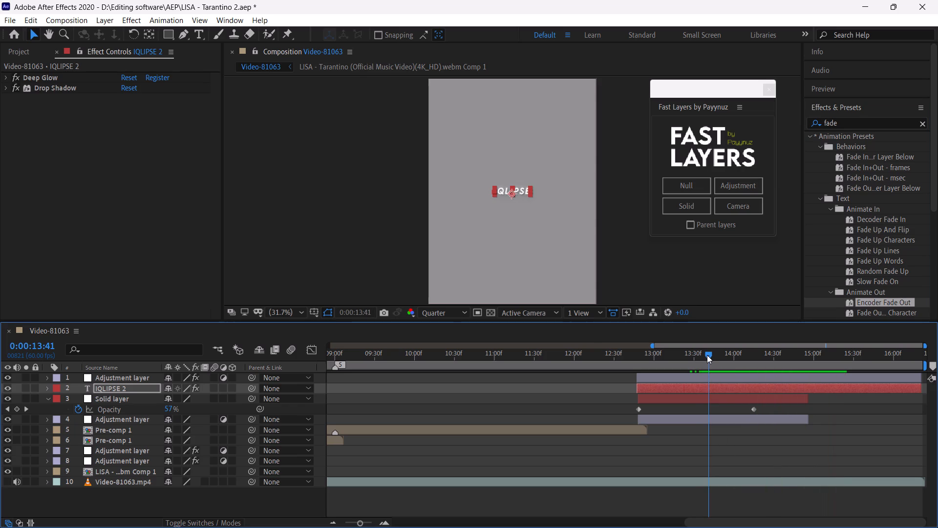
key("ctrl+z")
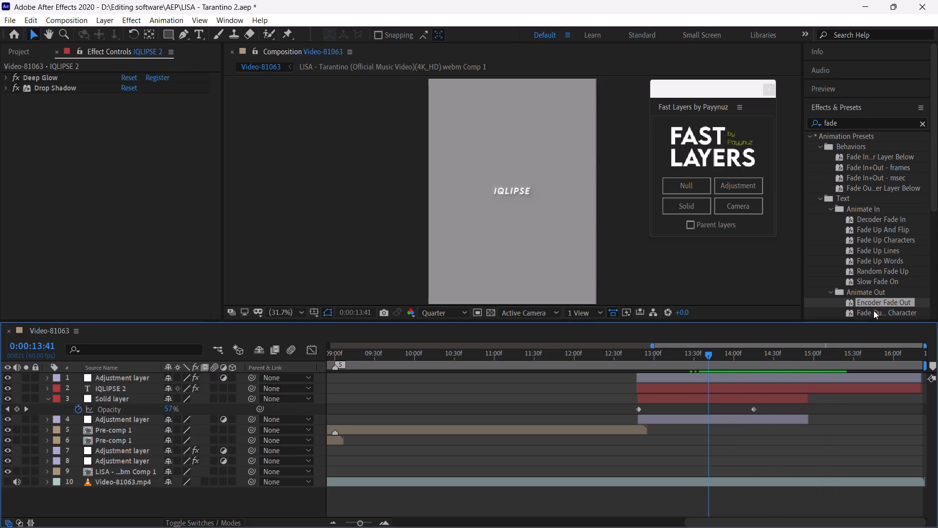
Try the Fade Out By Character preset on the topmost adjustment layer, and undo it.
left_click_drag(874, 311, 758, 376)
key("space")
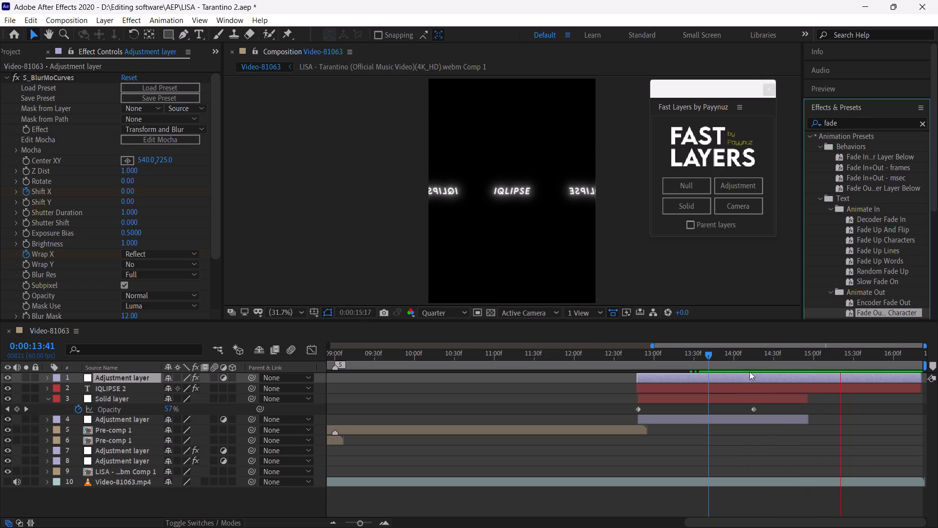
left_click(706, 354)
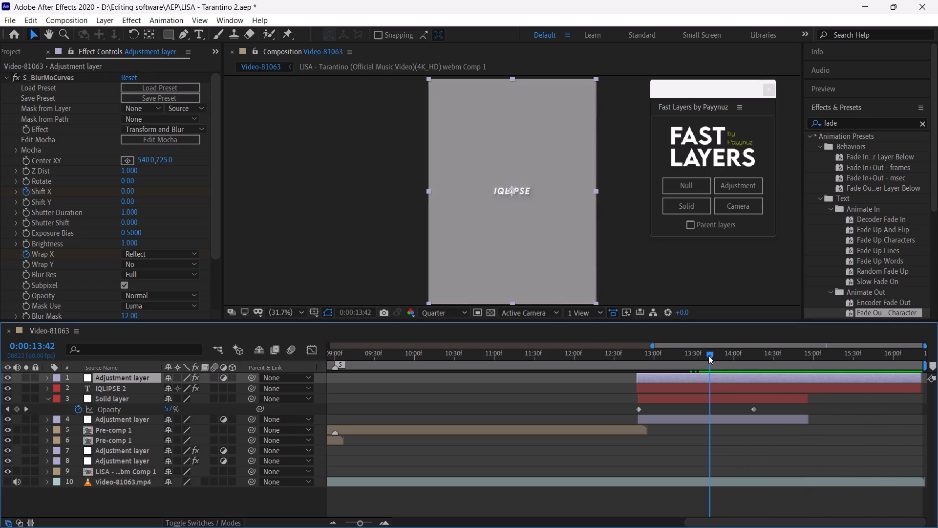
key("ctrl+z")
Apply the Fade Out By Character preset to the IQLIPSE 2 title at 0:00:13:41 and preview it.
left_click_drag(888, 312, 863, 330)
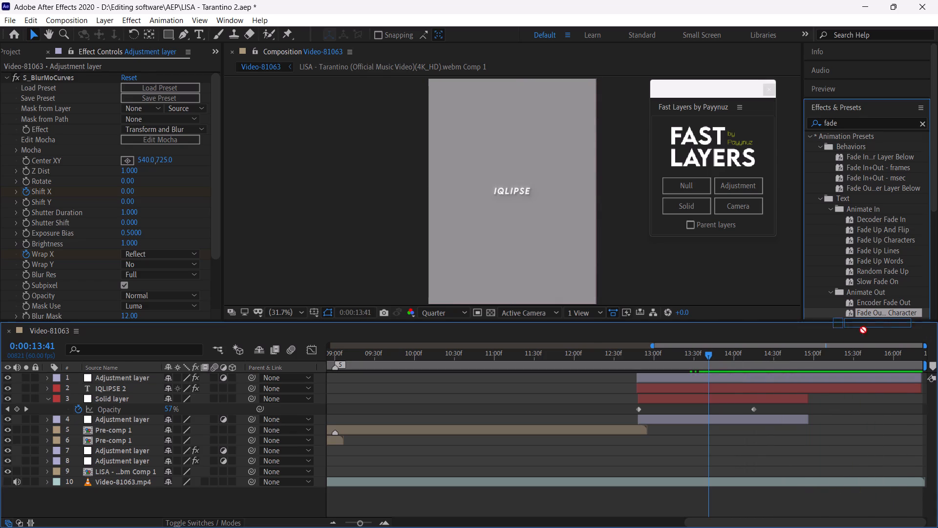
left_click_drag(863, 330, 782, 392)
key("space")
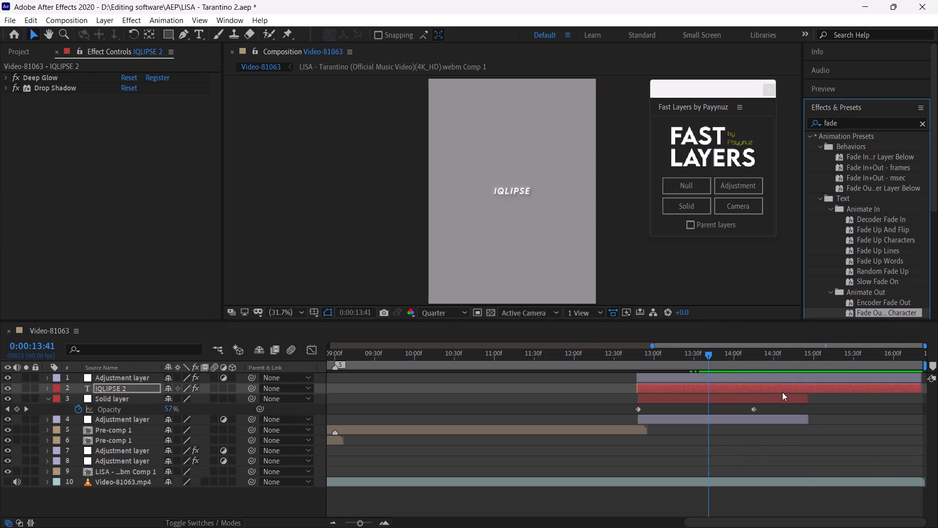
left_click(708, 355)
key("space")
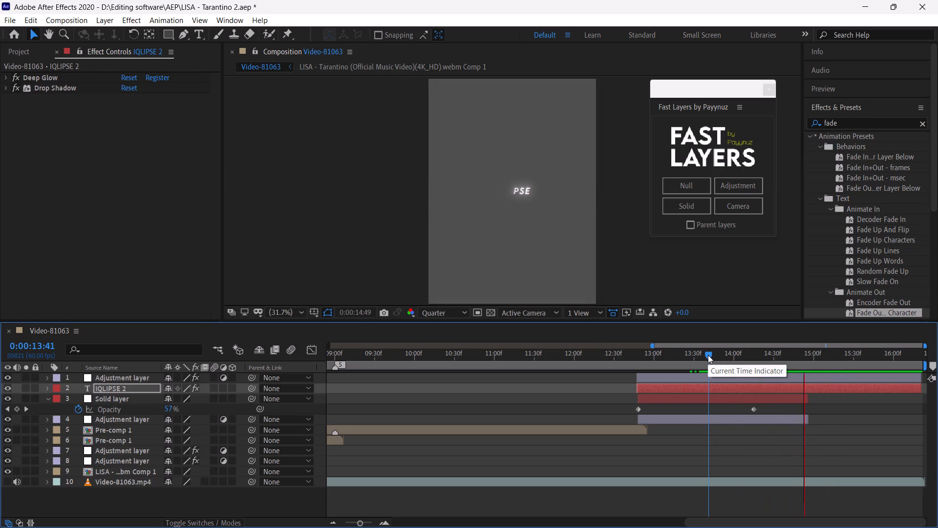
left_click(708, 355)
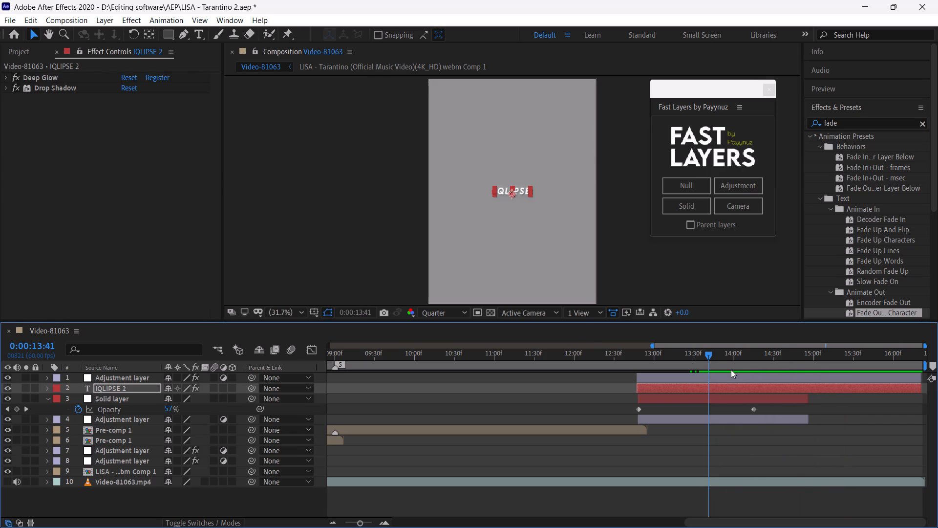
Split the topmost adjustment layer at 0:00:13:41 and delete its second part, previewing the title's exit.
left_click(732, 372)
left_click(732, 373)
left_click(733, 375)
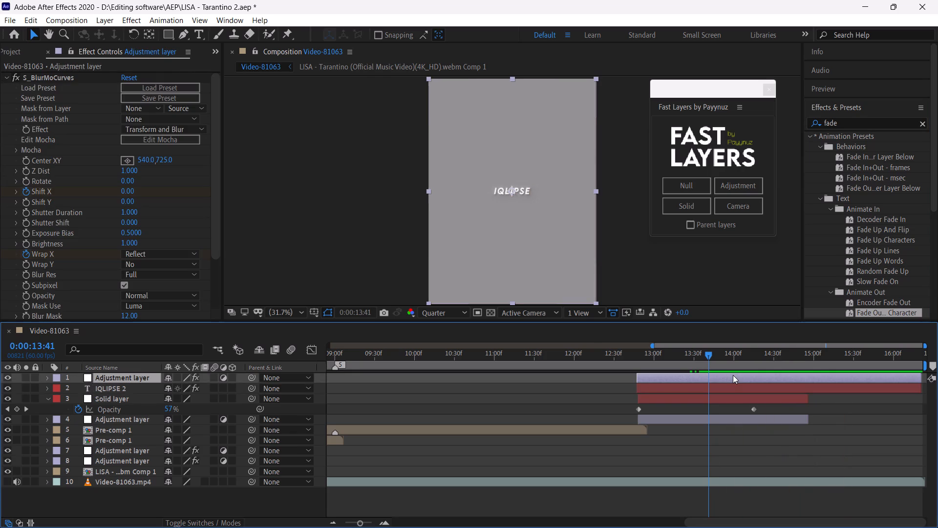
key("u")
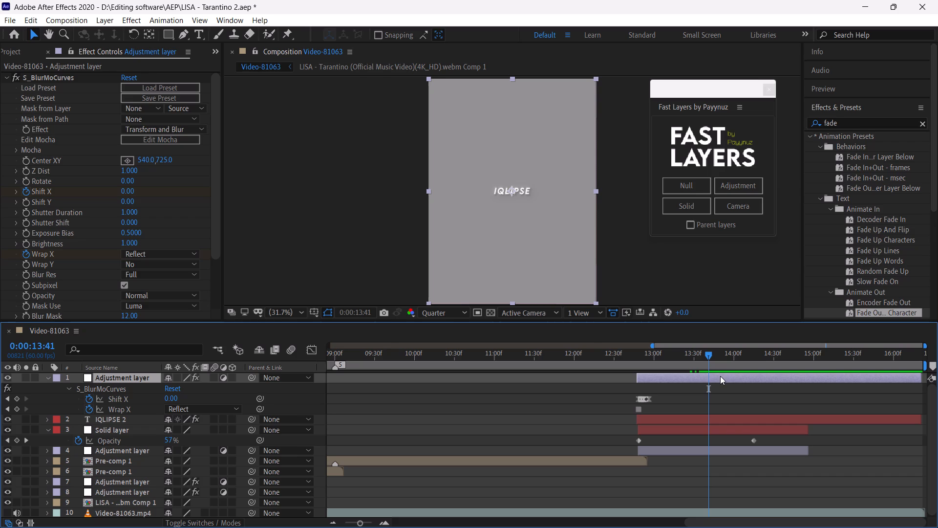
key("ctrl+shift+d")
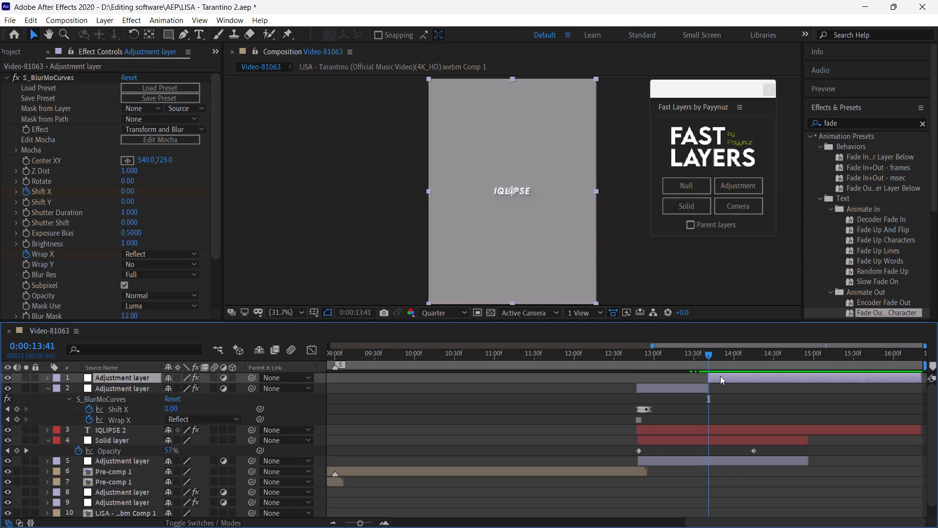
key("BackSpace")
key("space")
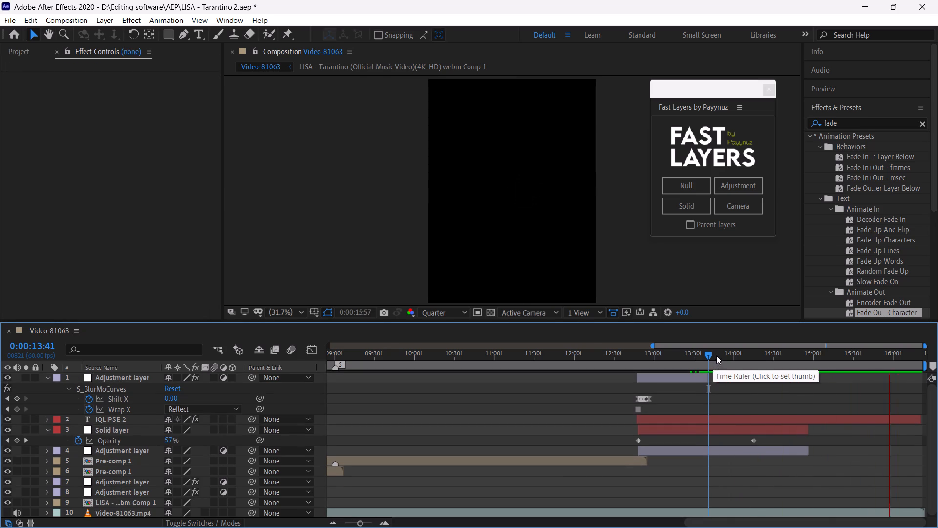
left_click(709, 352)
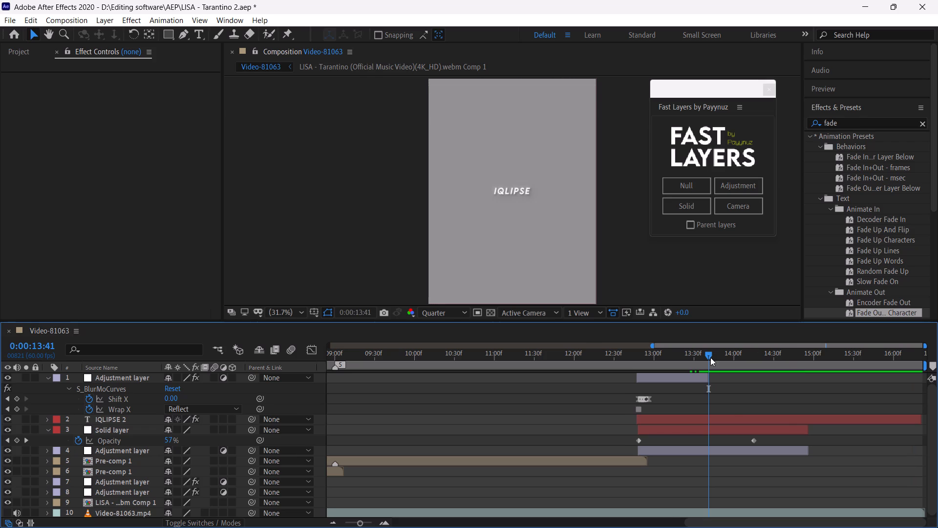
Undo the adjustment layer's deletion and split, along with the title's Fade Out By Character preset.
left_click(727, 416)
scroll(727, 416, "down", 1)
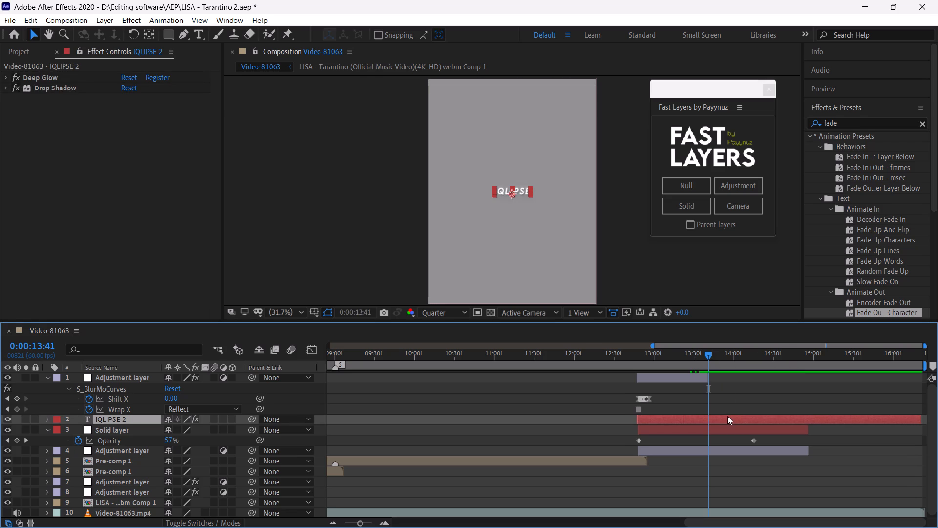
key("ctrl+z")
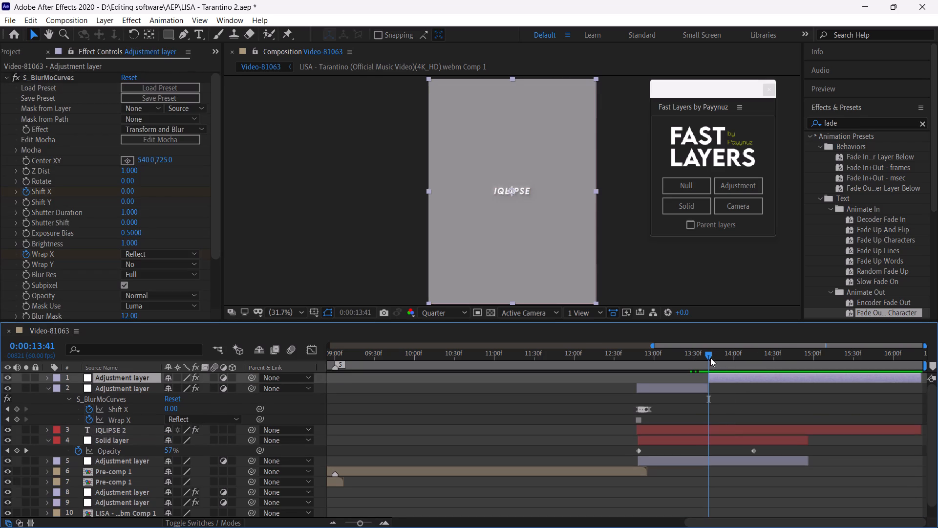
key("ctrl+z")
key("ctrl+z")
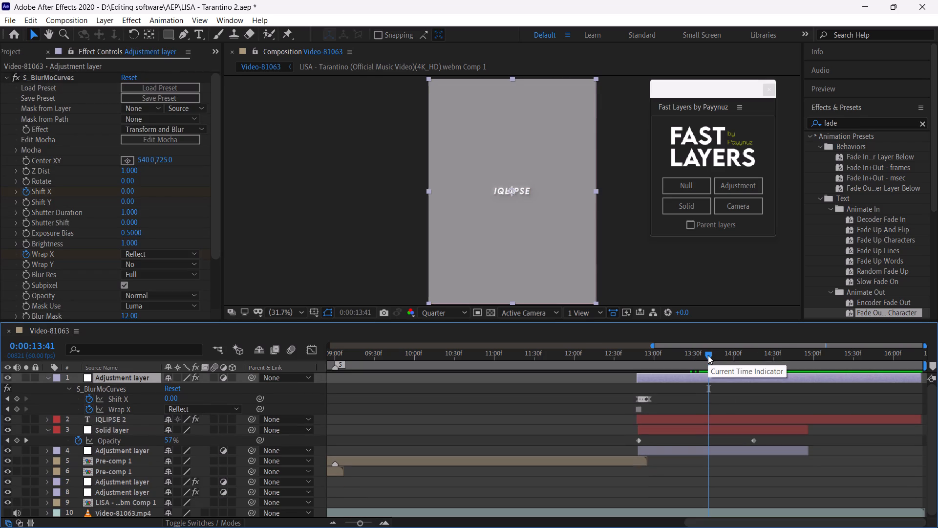
Apply the Fade Out Slow text preset to the IQLIPSE 2 title at 0:00:13:42 and preview it.
left_click_drag(708, 355, 786, 387)
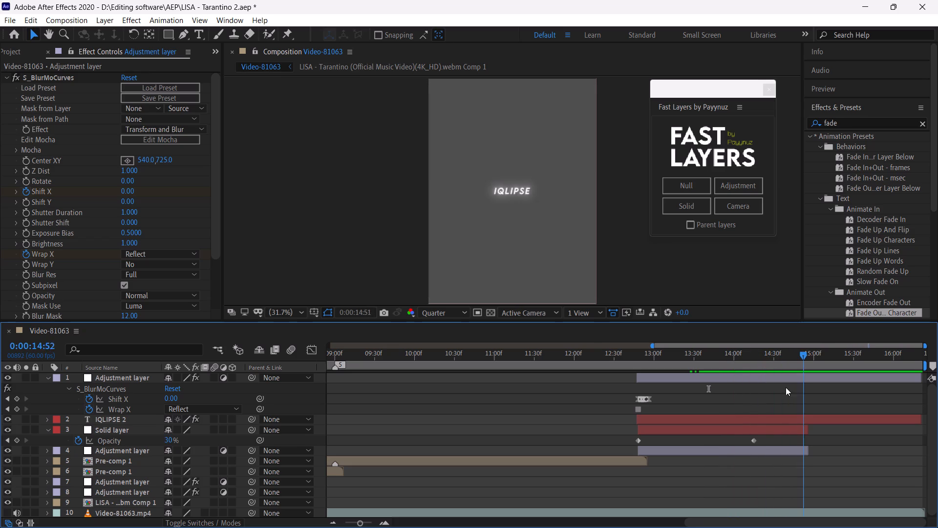
left_click_drag(786, 387, 715, 408)
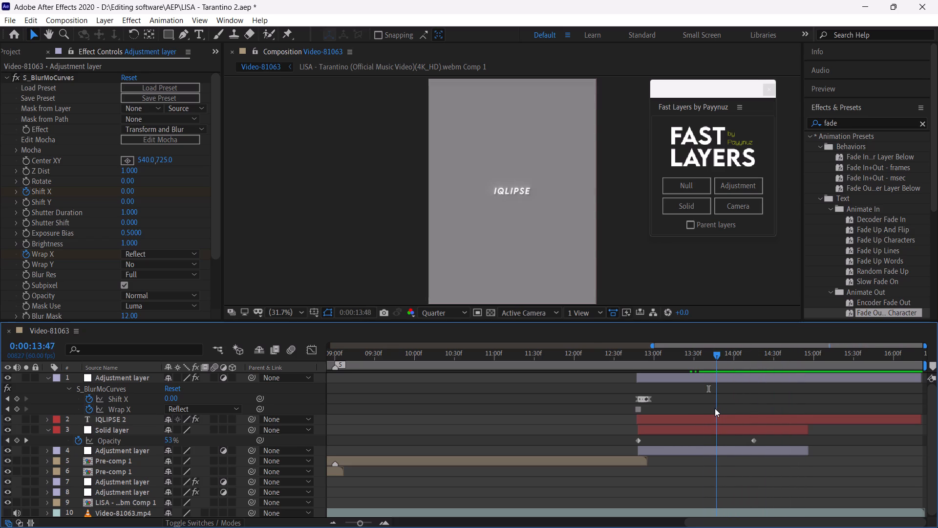
left_click_drag(715, 408, 709, 412)
left_click(713, 418)
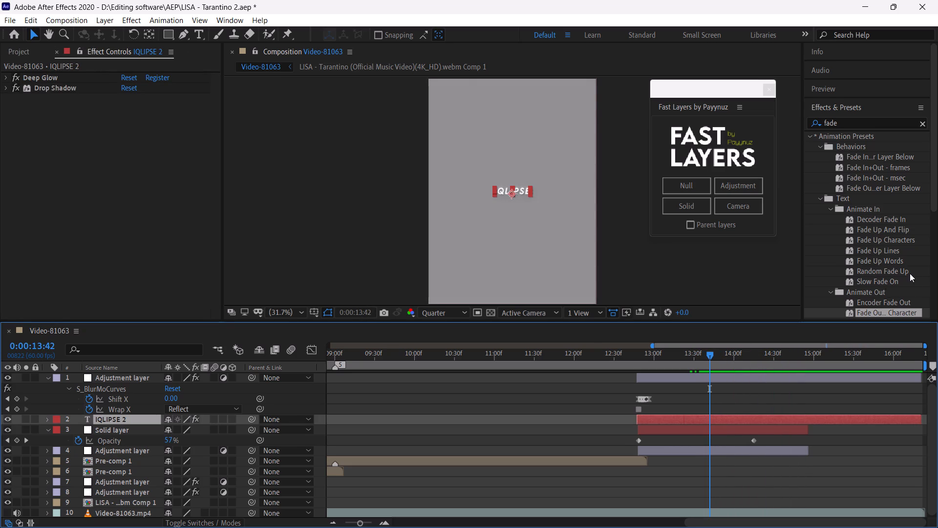
scroll(887, 275, "down", 1)
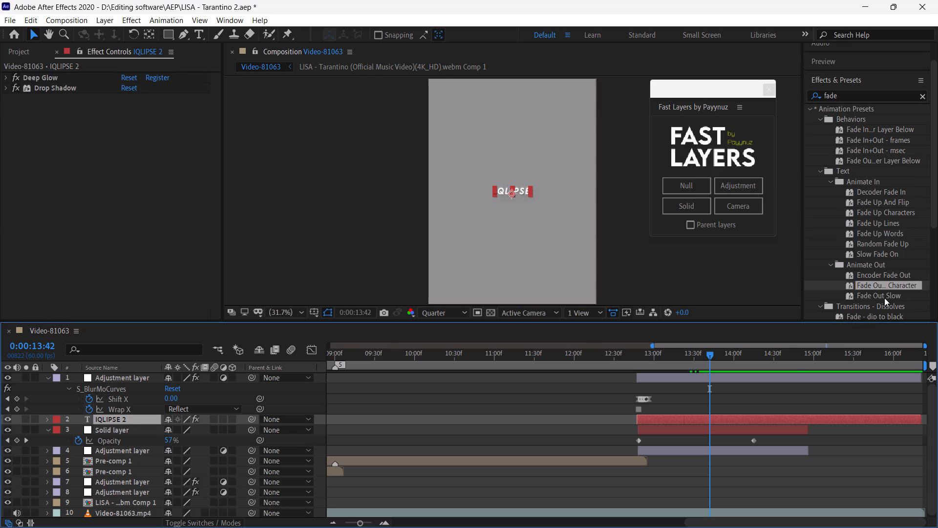
left_click_drag(884, 297, 777, 420)
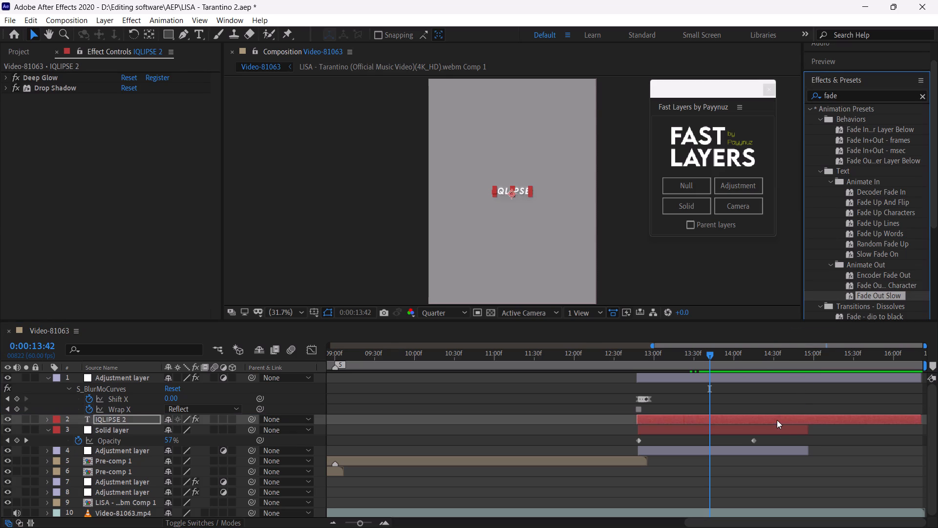
key("space")
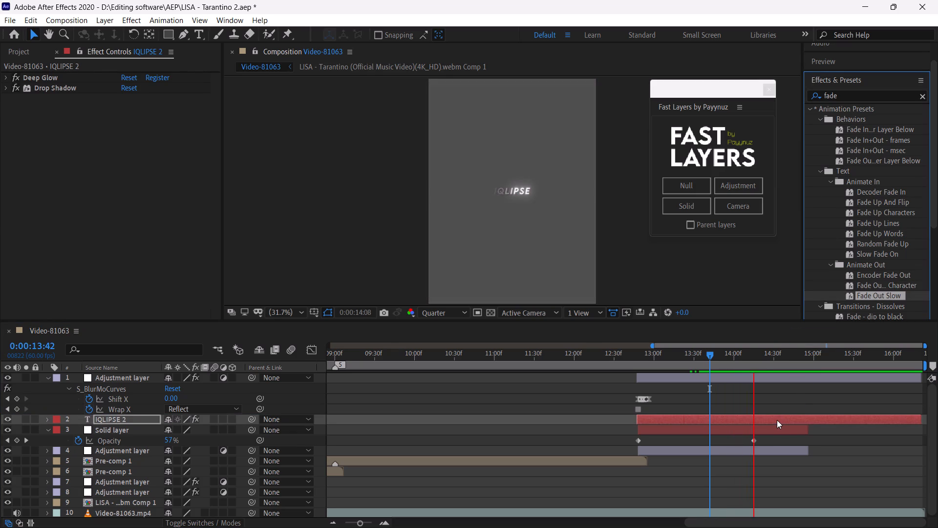
left_click(710, 352)
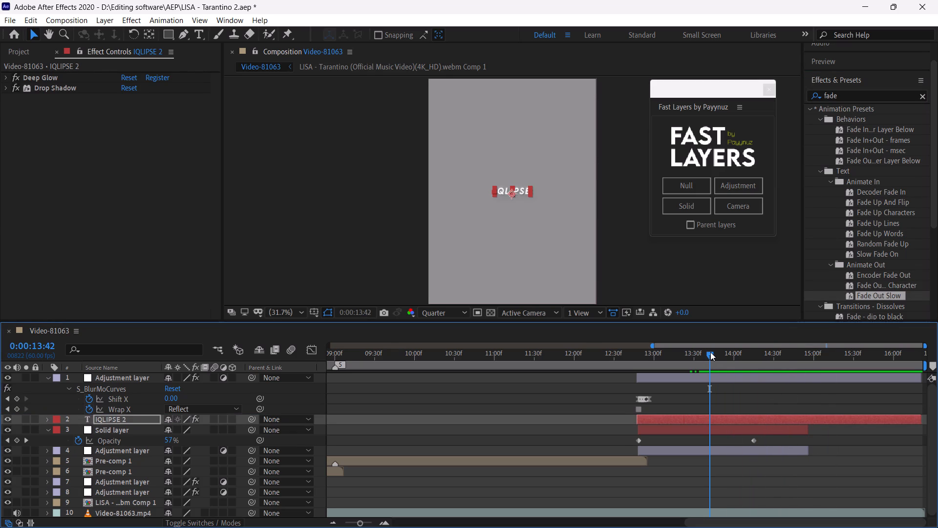
Move the title's second Range Selector Offset keyframe to about 0:00:14:08 and preview the shortened fade-out.
key("u")
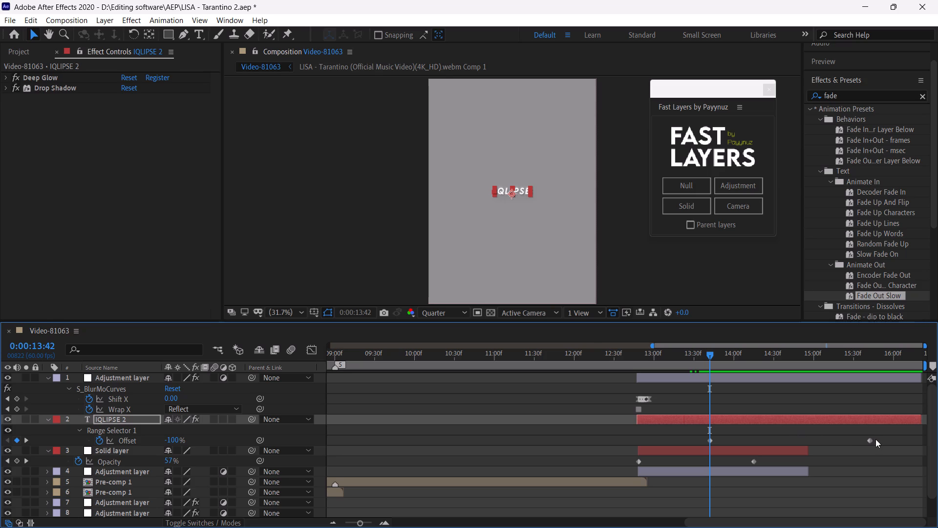
left_click_drag(870, 443, 746, 461)
key("space")
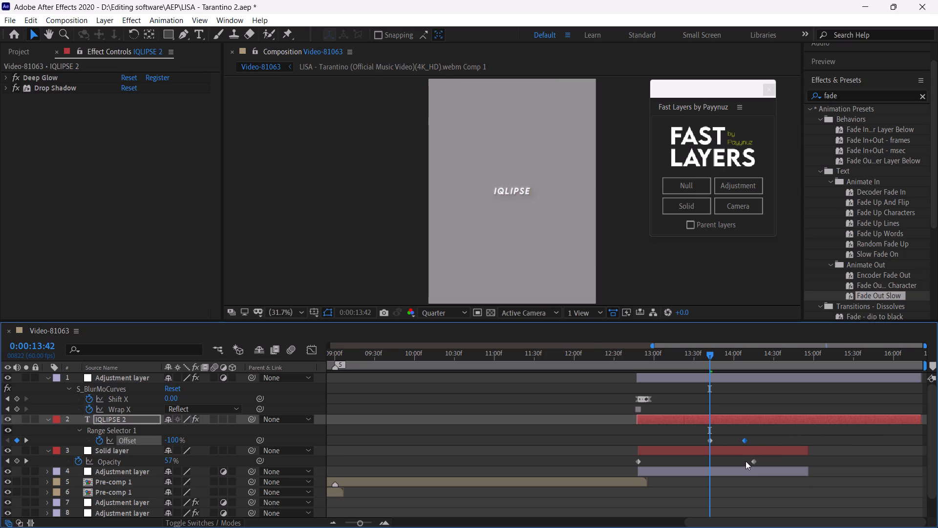
left_click(710, 355)
key("space")
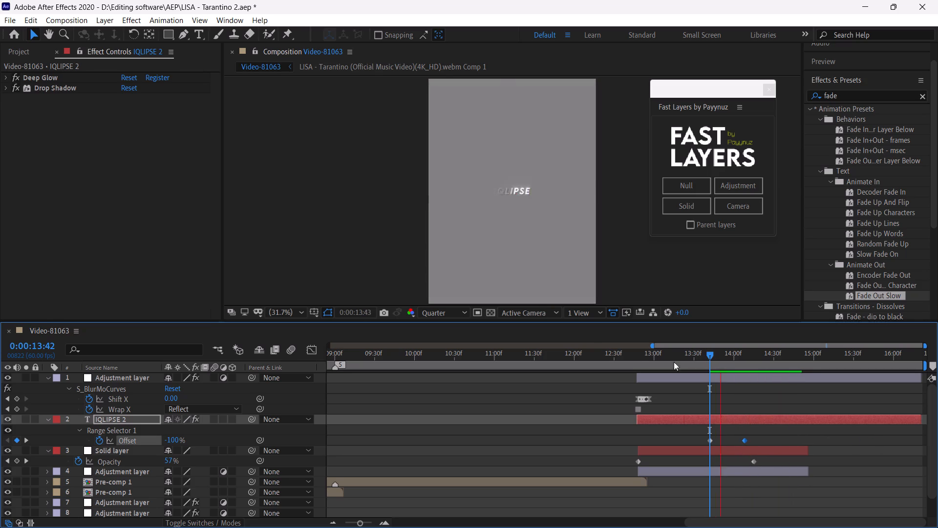
Preview the closing title's entrance and fade-out from 0:00:12:41.
left_click(629, 354)
key("space")
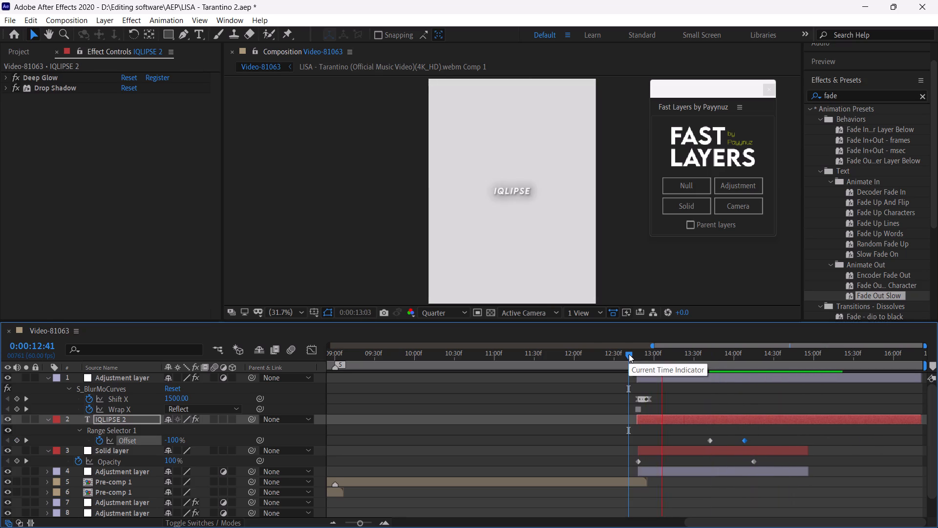
left_click(629, 354)
key("space")
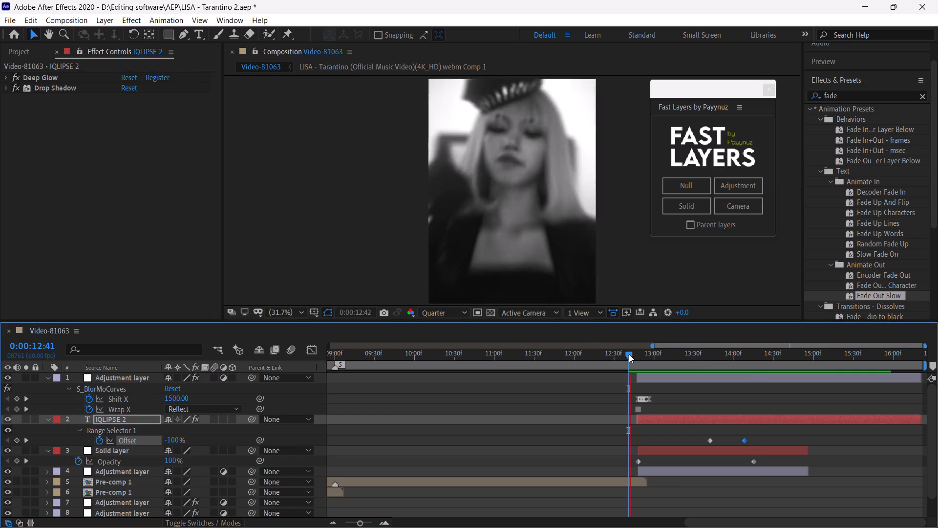
left_click(635, 351)
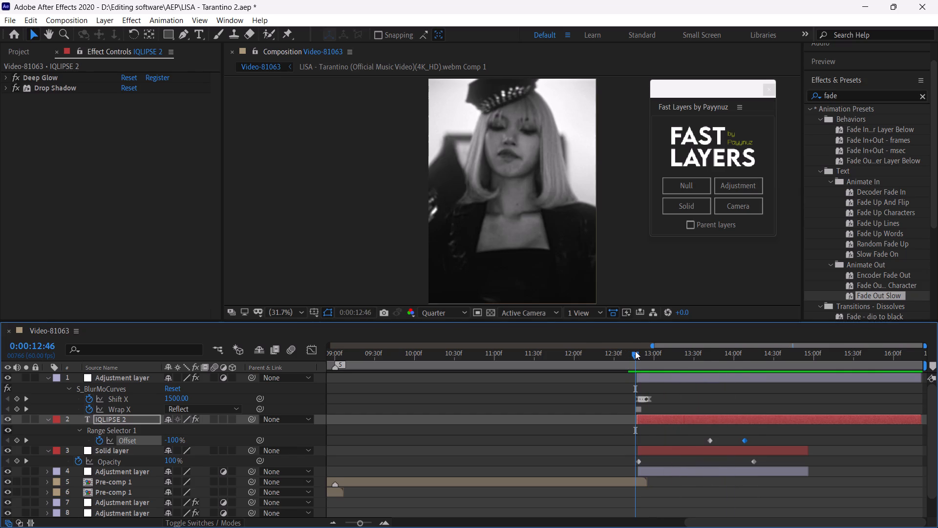
Preview the closing title's entrance and fade-out repeatedly from 0:00:12:46.
key("space")
left_click(635, 351)
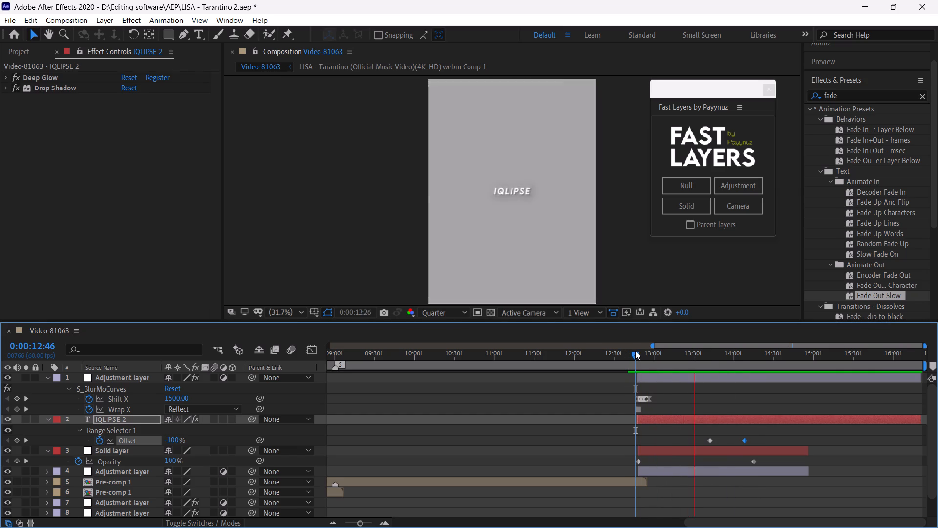
key("space")
left_click(635, 351)
key("space")
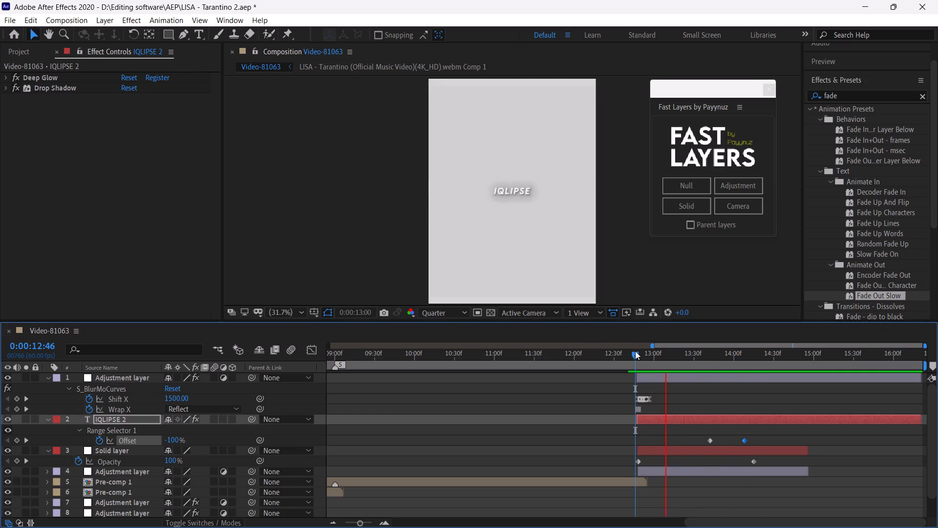
Move the title's two Offset keyframes to about 0:00:13:34 and 0:00:14:15, the second level with the solid's last Opacity keyframe, and preview.
left_click_drag(635, 351, 686, 384)
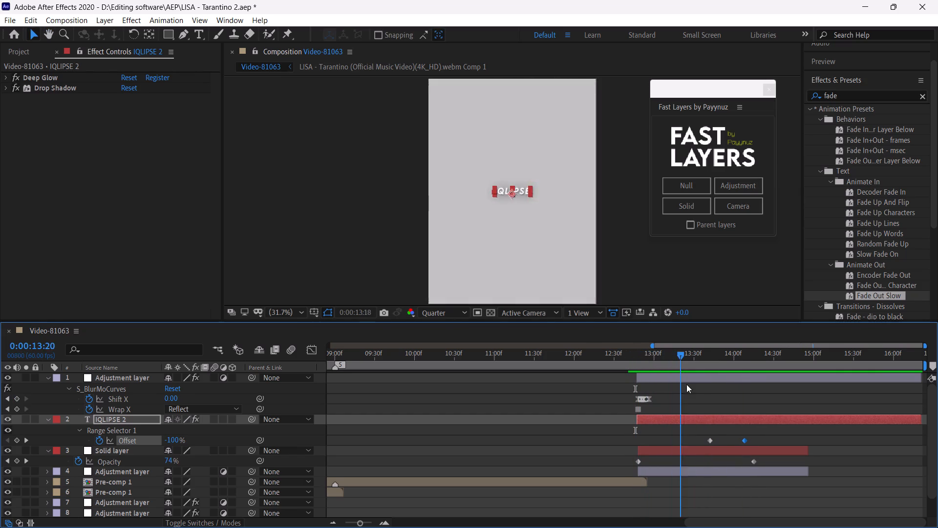
left_click_drag(686, 384, 710, 404)
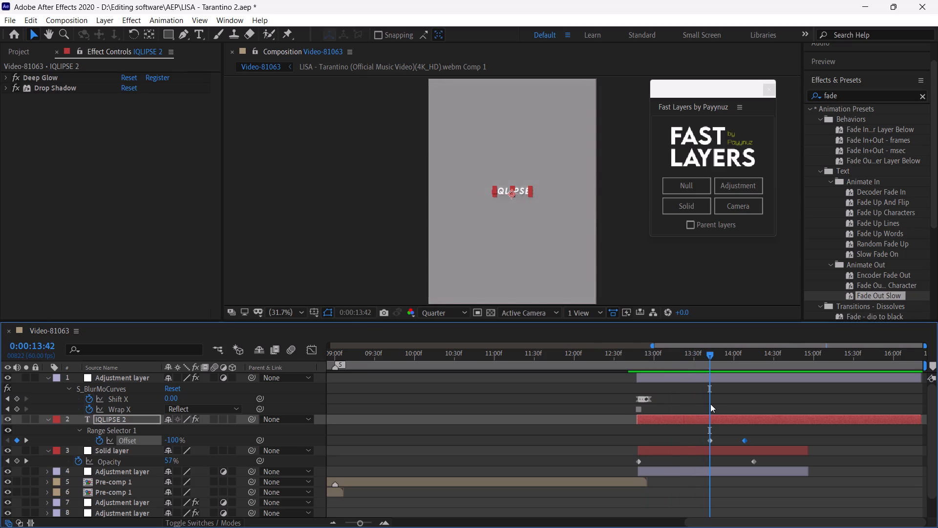
left_click_drag(699, 438, 750, 449)
left_click_drag(710, 441, 704, 440)
left_click_drag(704, 440, 698, 440)
left_click(737, 440)
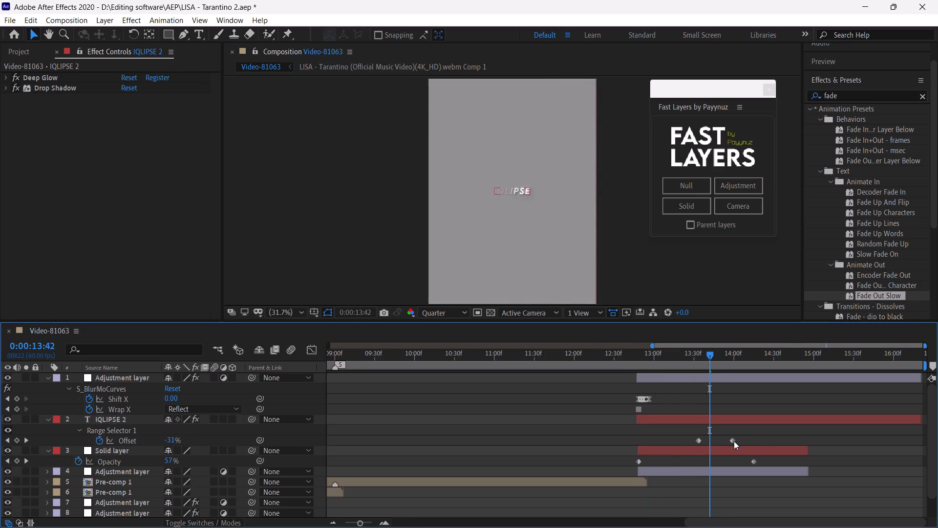
left_click_drag(731, 441, 753, 443)
key("space")
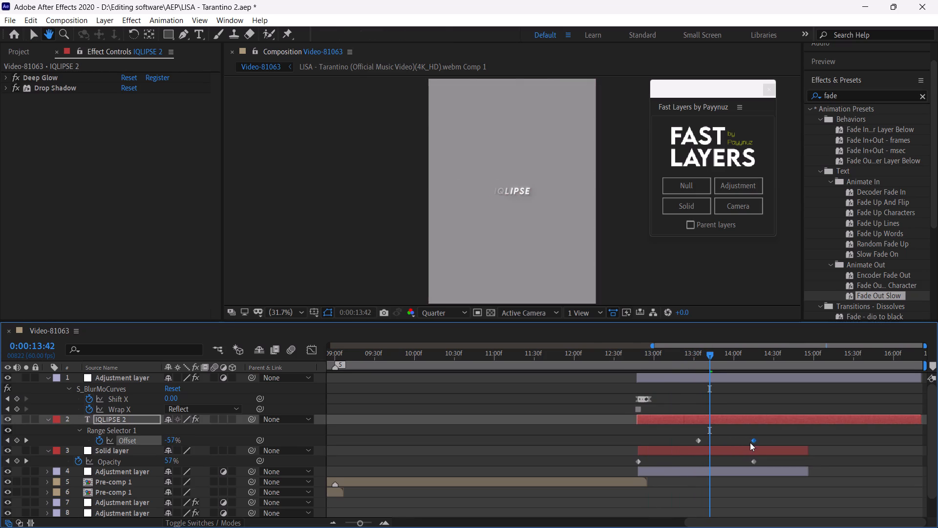
left_click(678, 366)
key("space")
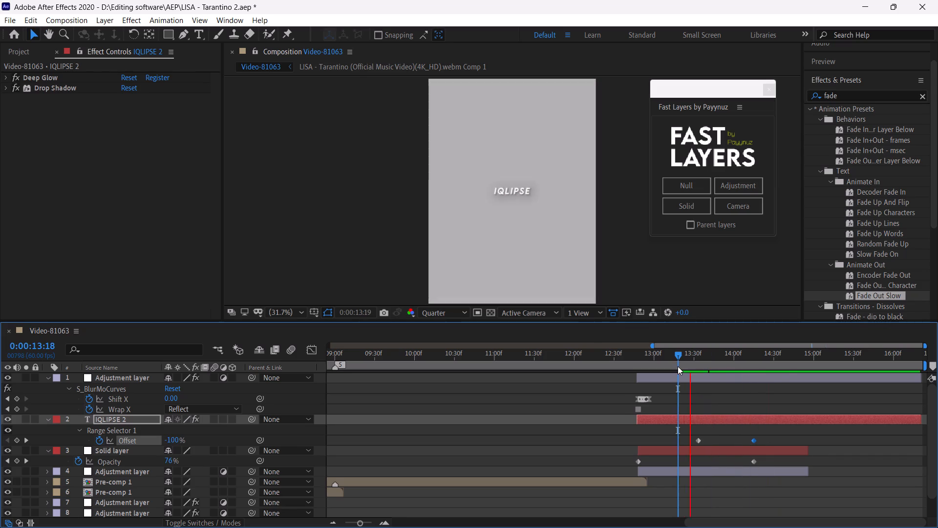
left_click(683, 361)
key("space")
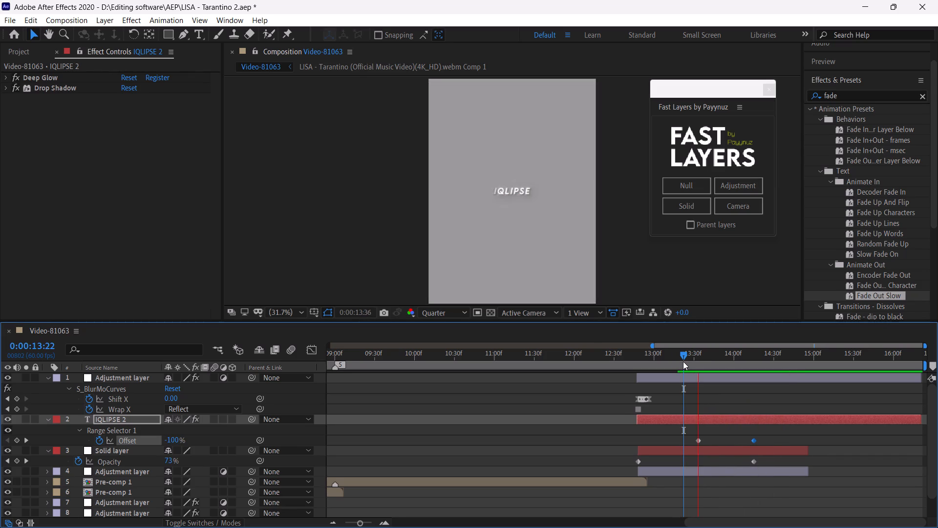
Shorten the work area to end at about 0:00:15:00, just past the end of the solid layer, and save the project.
left_click_drag(804, 355, 811, 363)
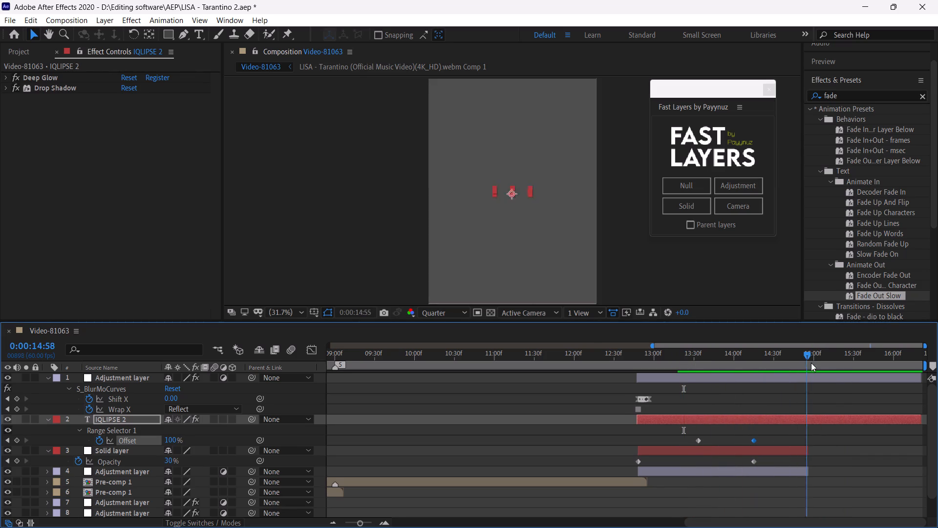
left_click_drag(811, 363, 808, 366)
left_click_drag(361, 523, 323, 518)
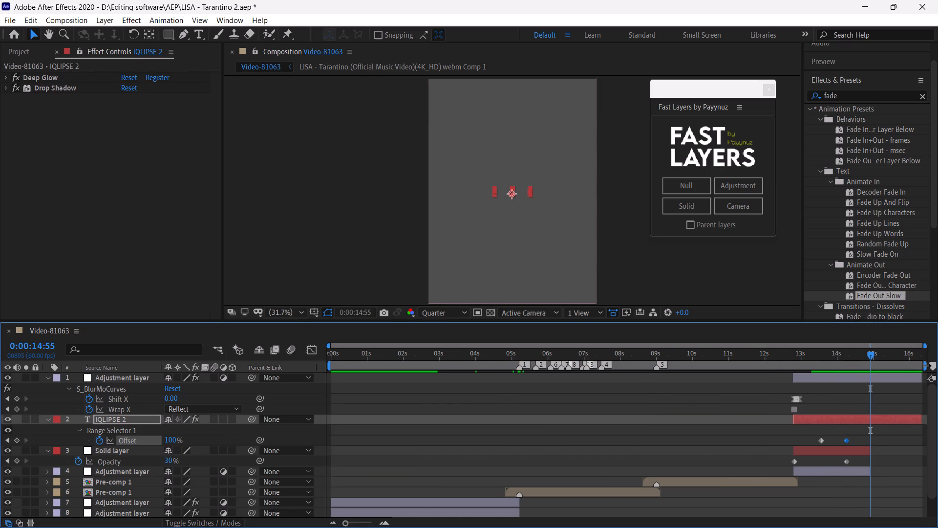
left_click(922, 366)
left_click_drag(924, 366, 861, 385)
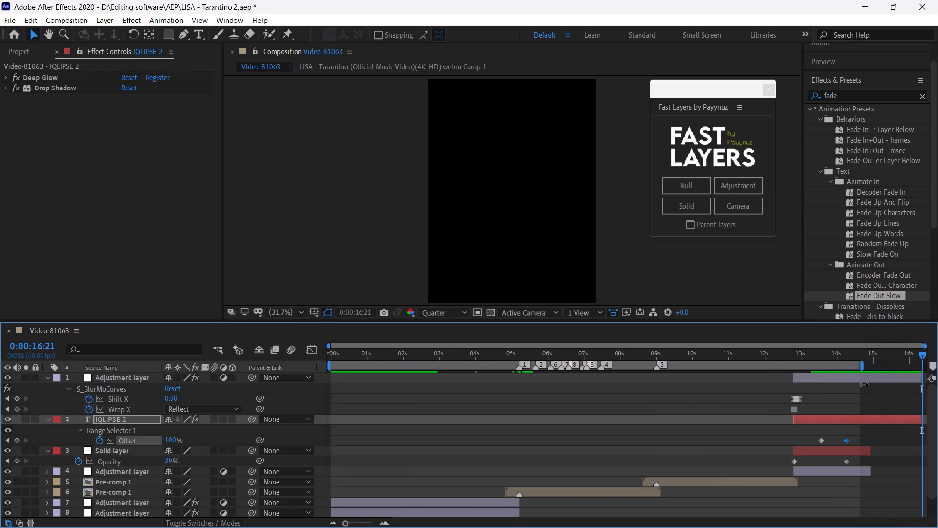
left_click_drag(861, 385, 872, 395)
key("ctrl+s")
Preview the closing section from 0:00:12:34 and examine the title's fade-out frame by frame between 0:00:14:08 and 0:00:13:50.
left_click(808, 355)
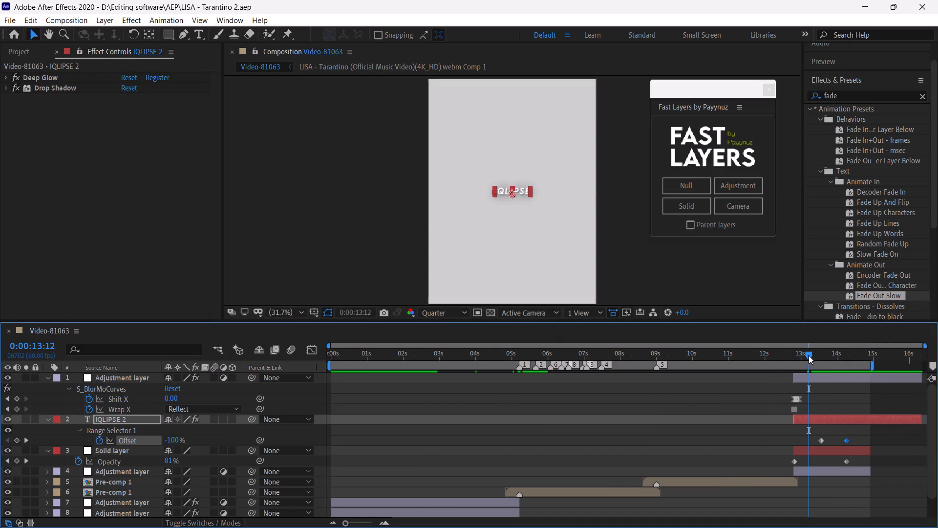
key("space")
left_click(785, 354)
key("space")
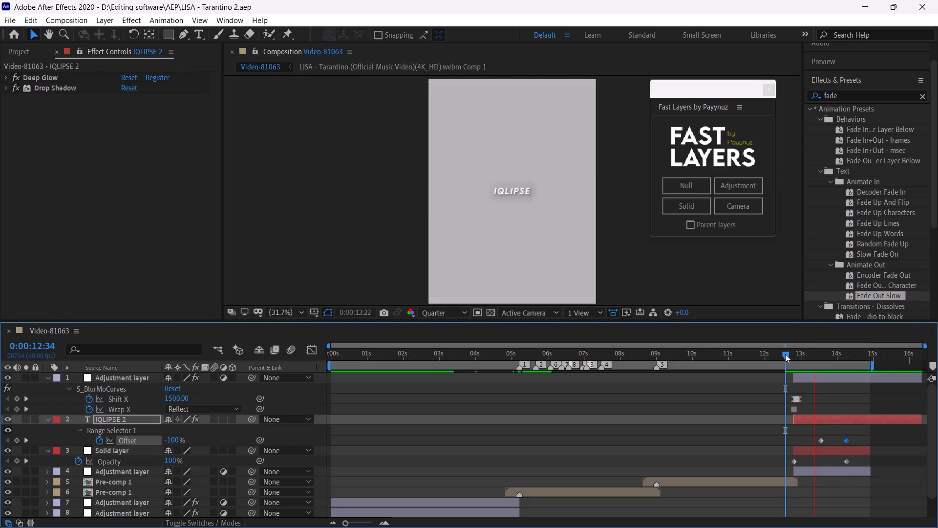
left_click(785, 354)
key("space")
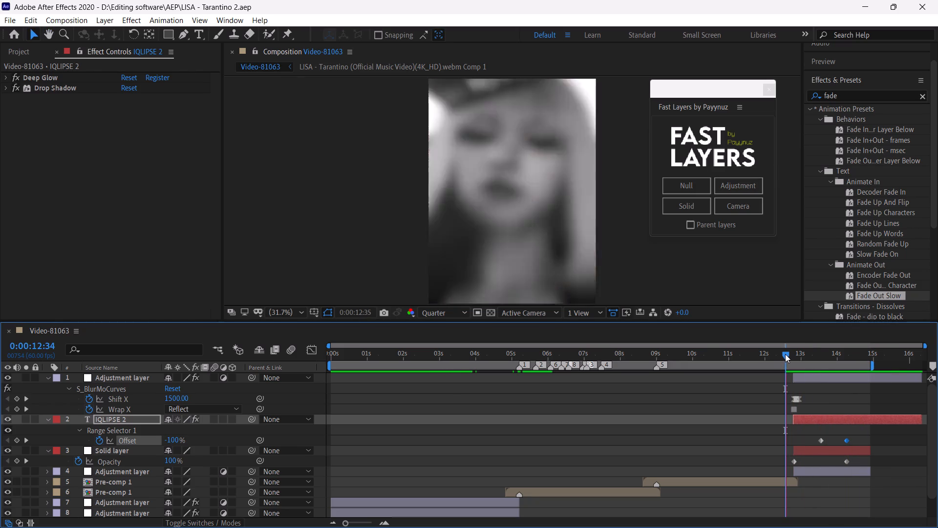
left_click(785, 354)
key("space")
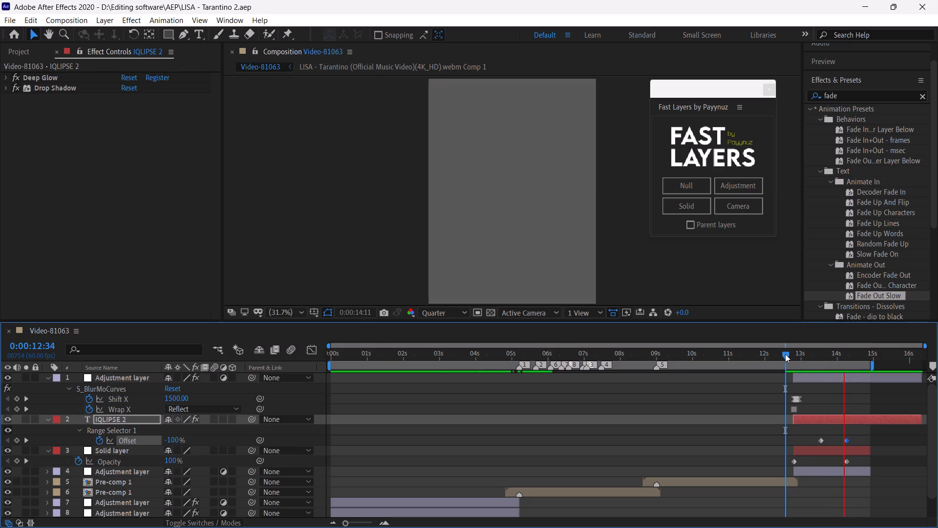
left_click_drag(785, 354, 843, 397)
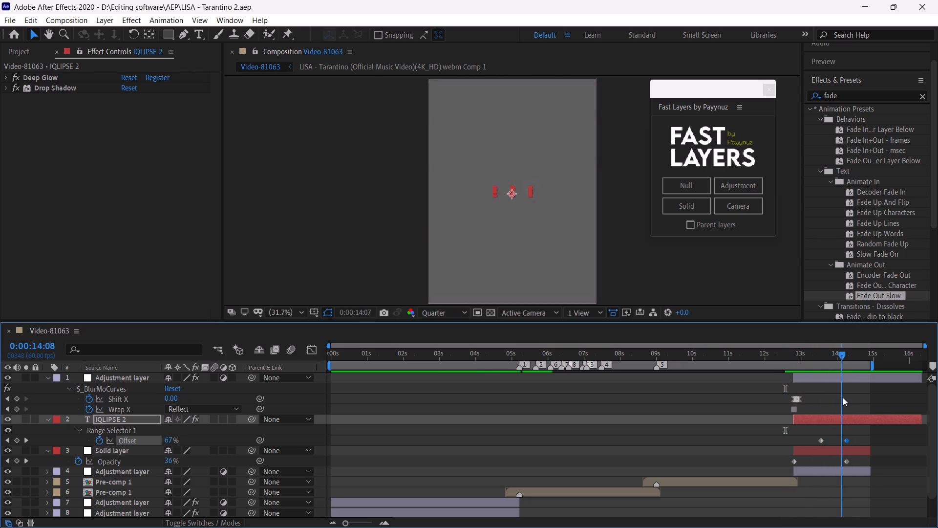
left_click_drag(843, 397, 837, 400)
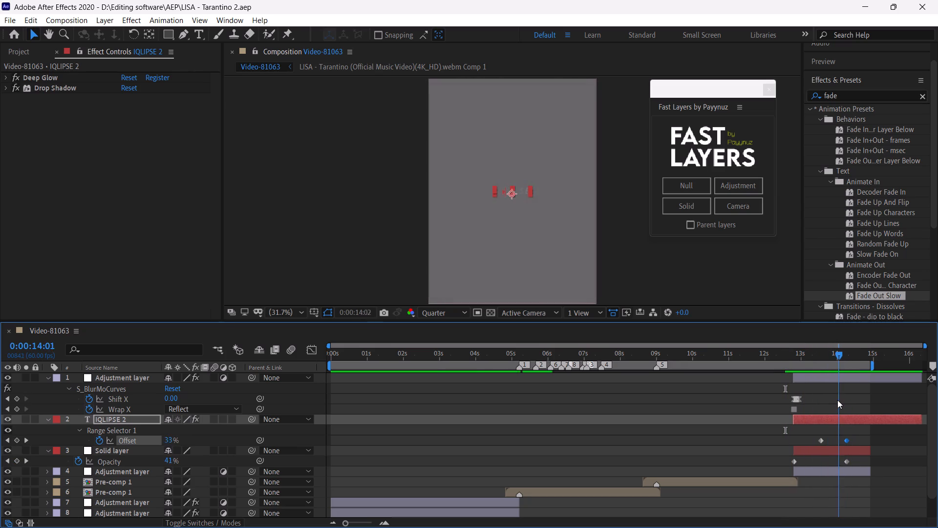
left_click_drag(837, 400, 831, 399)
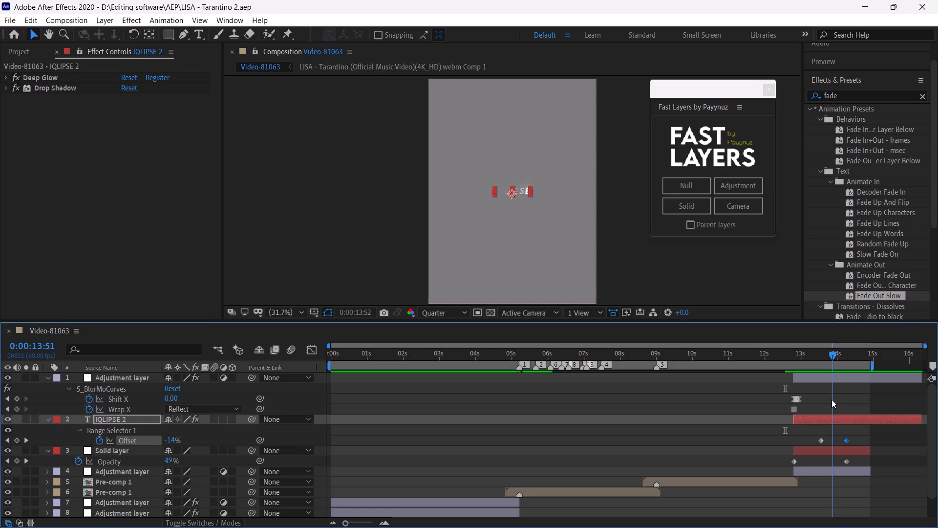
left_click_drag(831, 399, 831, 399)
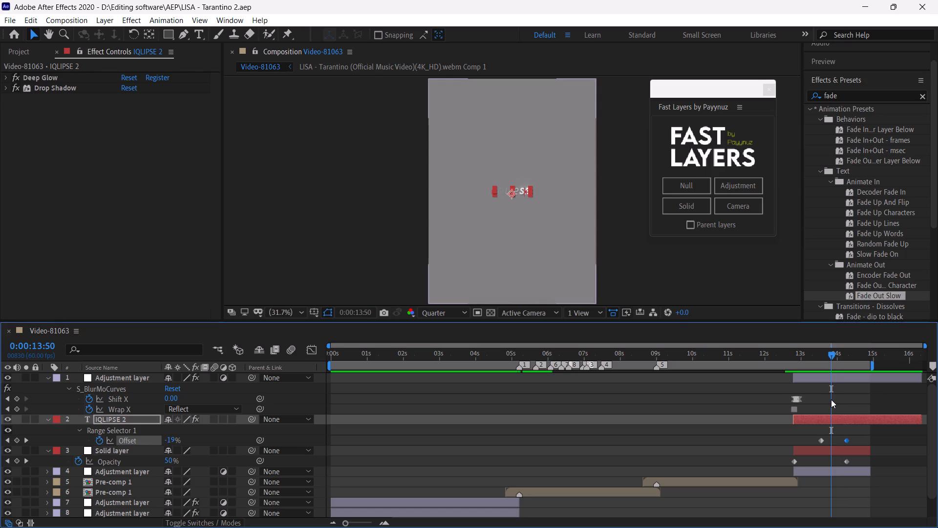
Save the project and collapse the keyframed properties of all layers in Video-81063.
key("ctrl+s")
left_click(873, 409)
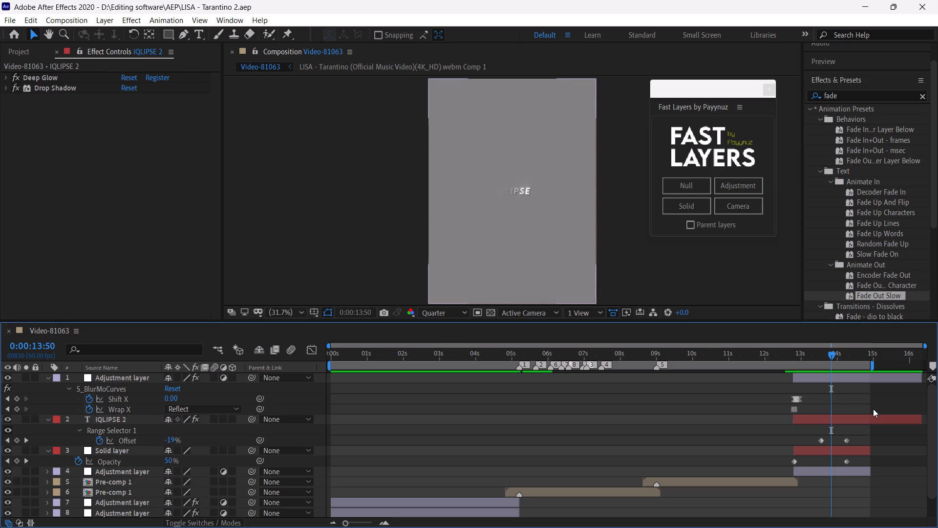
key("ctrl+s")
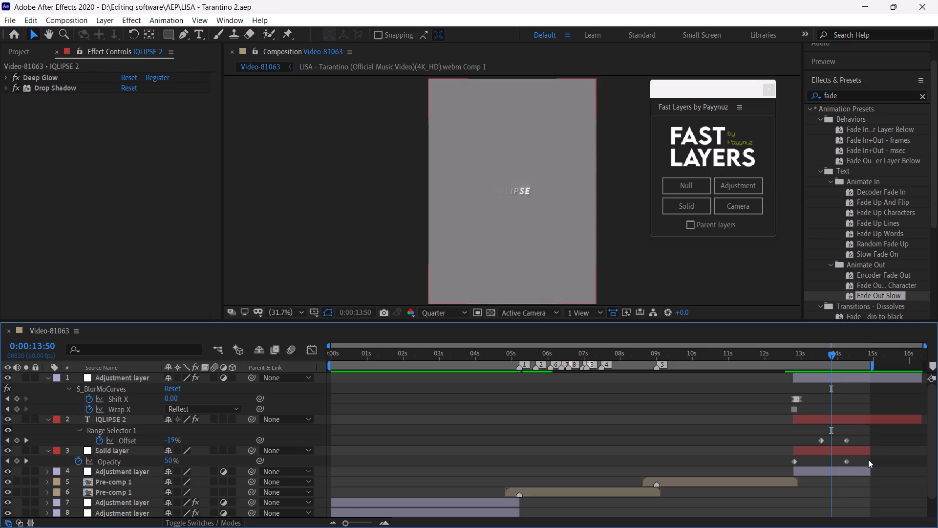
left_click(880, 457)
key("u")
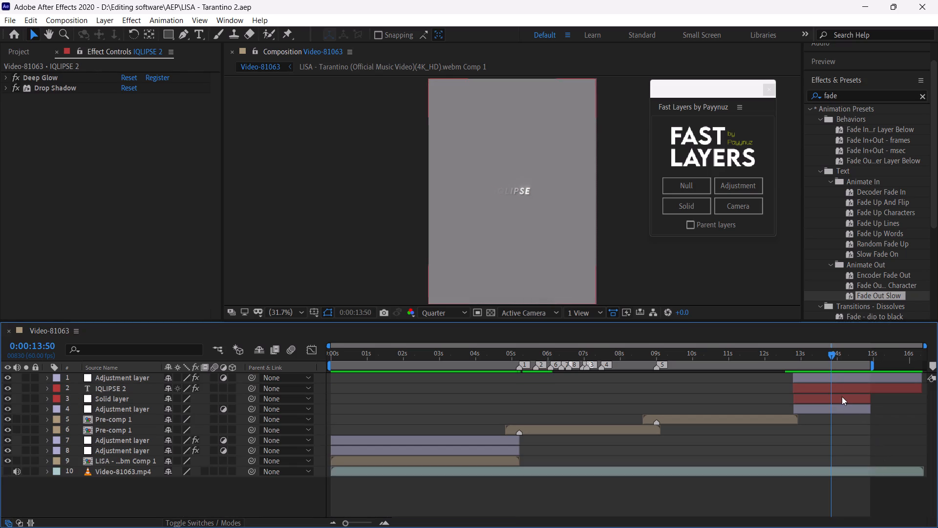
Preview the edit from 0:00:12:43 through the closing title and again from the start of the work area.
left_click(791, 357)
key("space")
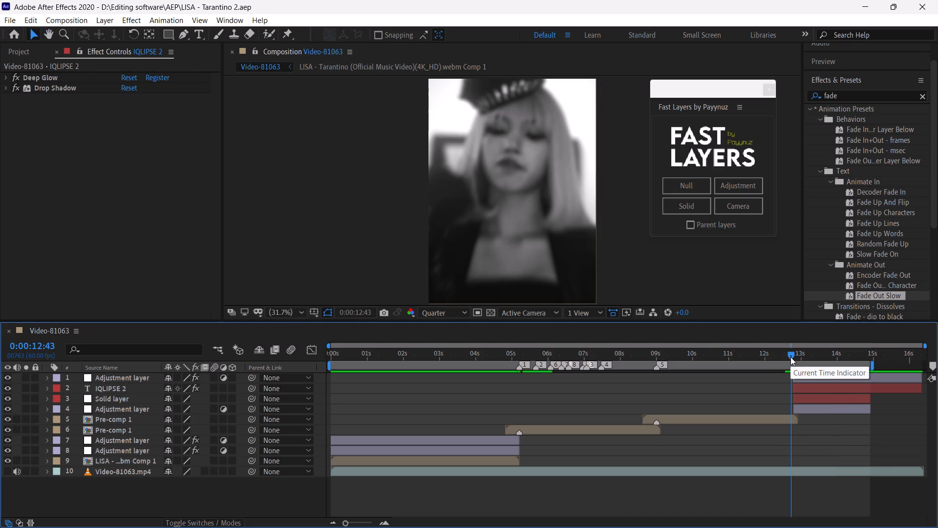
left_click(790, 357)
key("space")
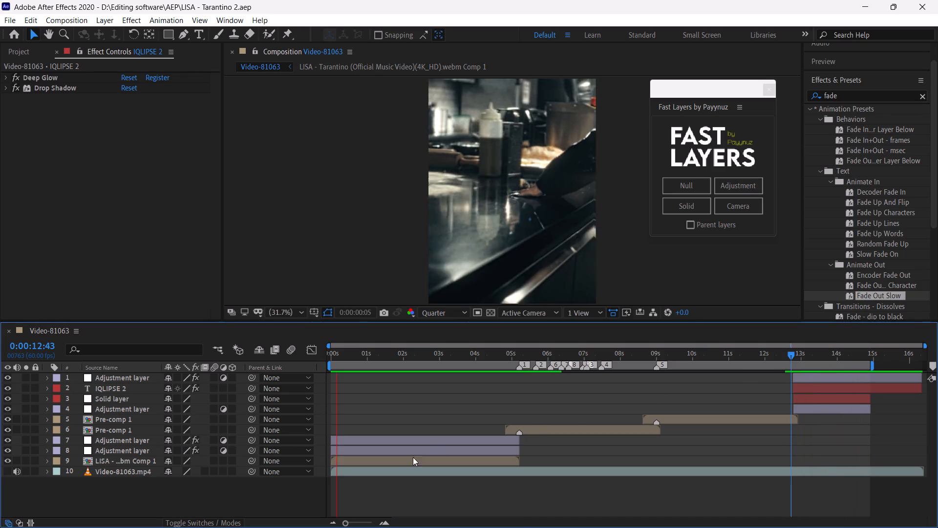
Move the current time to 0:00:05:12, where the first clip layer ends, and select the earlier of the two Pre-comp 1 layers.
left_click(521, 352)
left_click(521, 352)
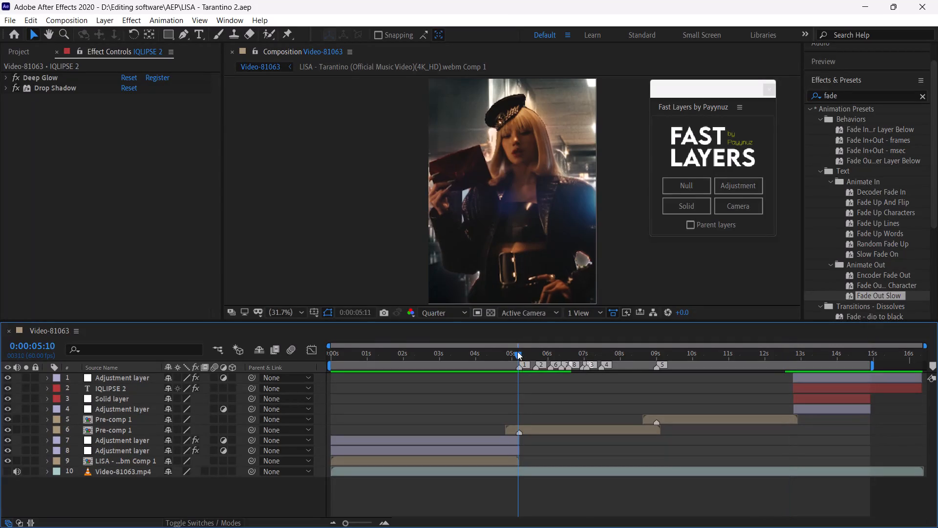
left_click(533, 429)
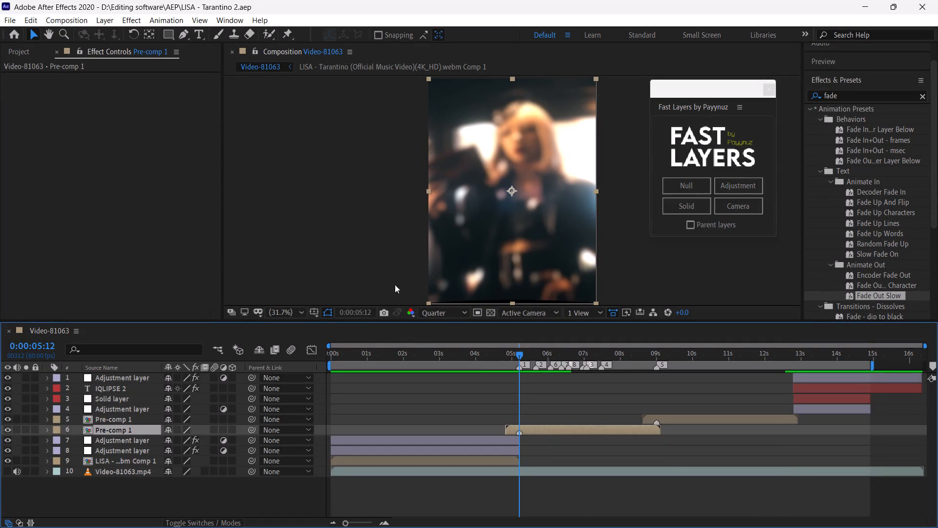
Start a file import into the project and browse to the byan's Luxury Pack V5 folder inside Editing software\PRESETS\Ryan's Luxury Pack V5 on drive D.
left_click(28, 54)
right_click(61, 228)
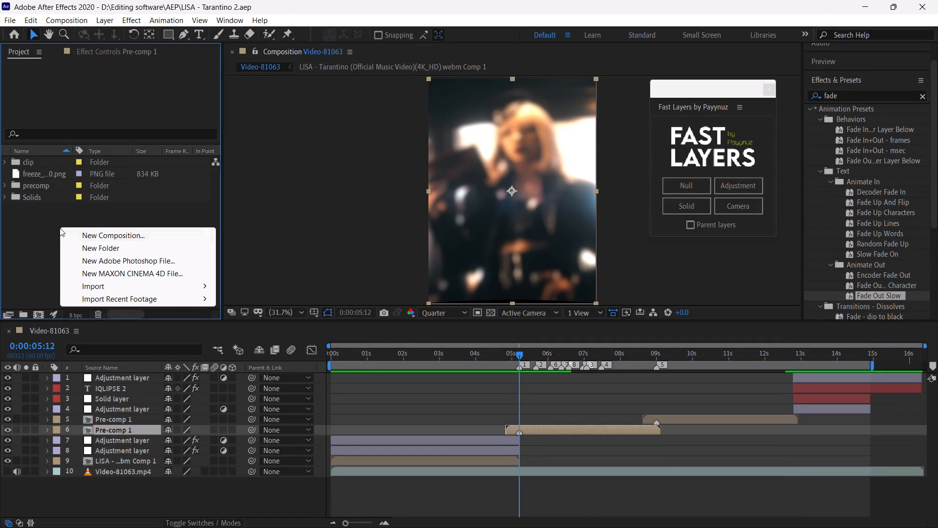
left_click(109, 283)
left_click(249, 283)
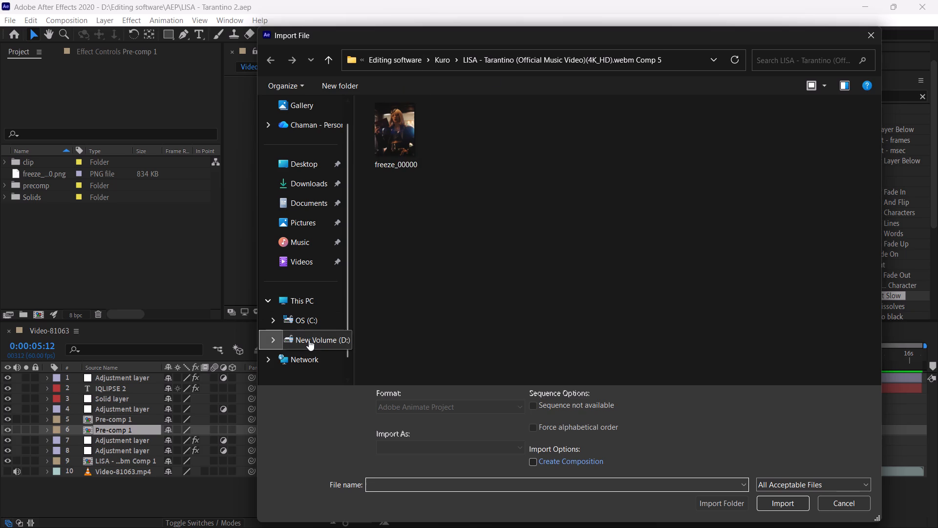
left_click(309, 340)
double_click(440, 166)
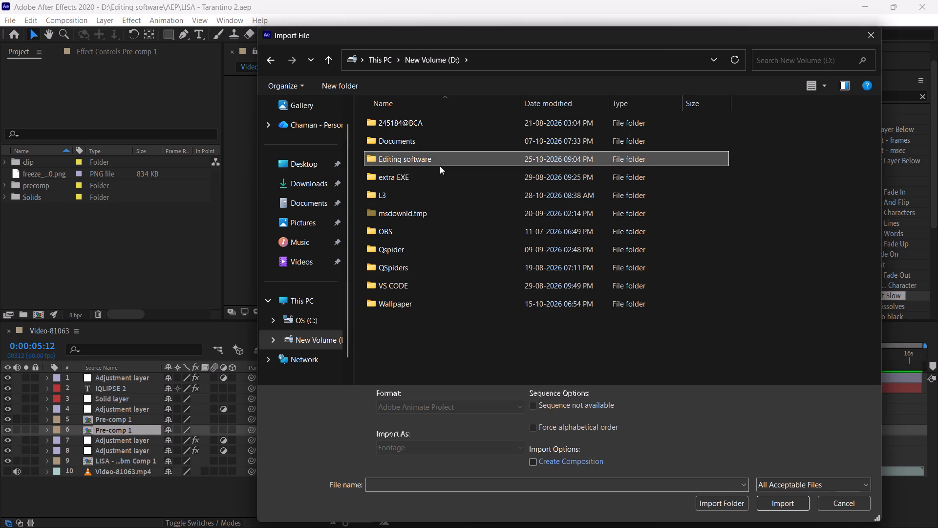
double_click(427, 234)
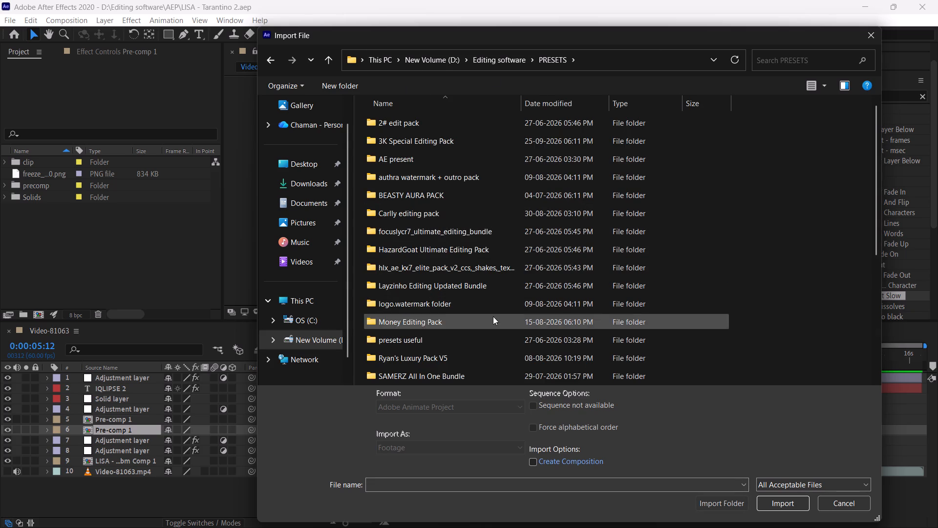
scroll(493, 316, "down", 2)
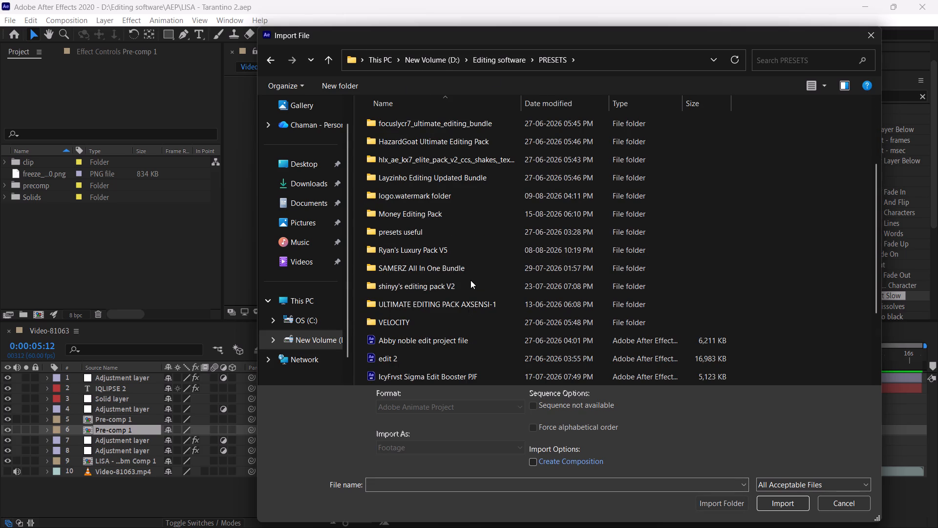
double_click(465, 252)
double_click(452, 128)
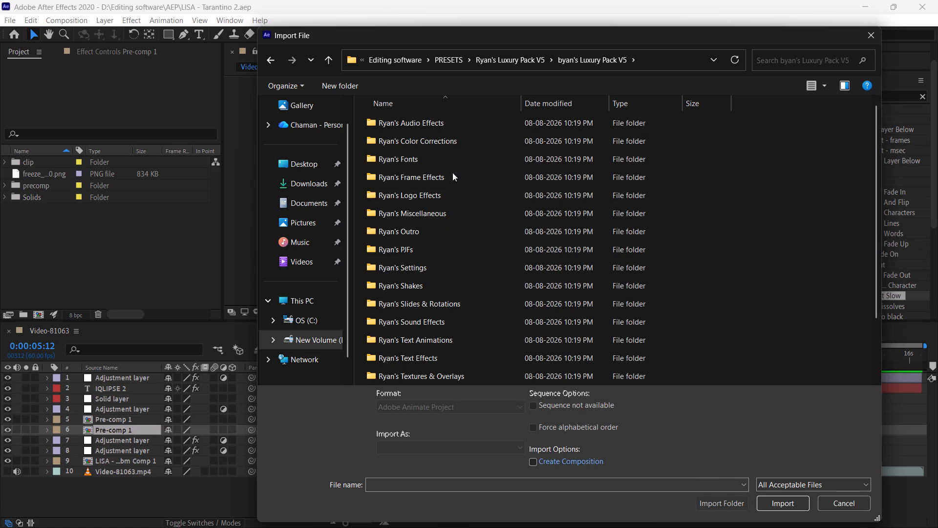
Look through the pack's Ryan's Logo Effects and Ryan's PJFs folders, and choose the Ryan's WM2 project from Ryan's Watermarks for import.
double_click(459, 197)
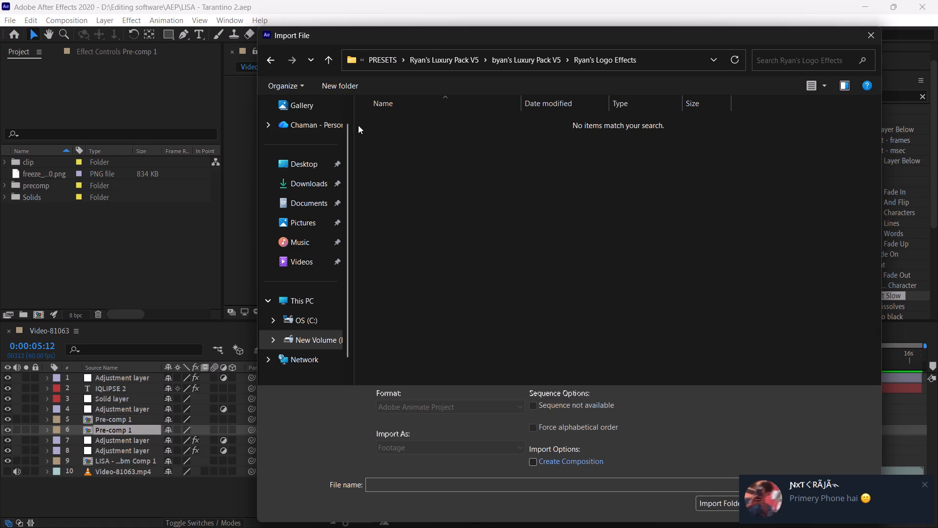
left_click(331, 65)
double_click(468, 250)
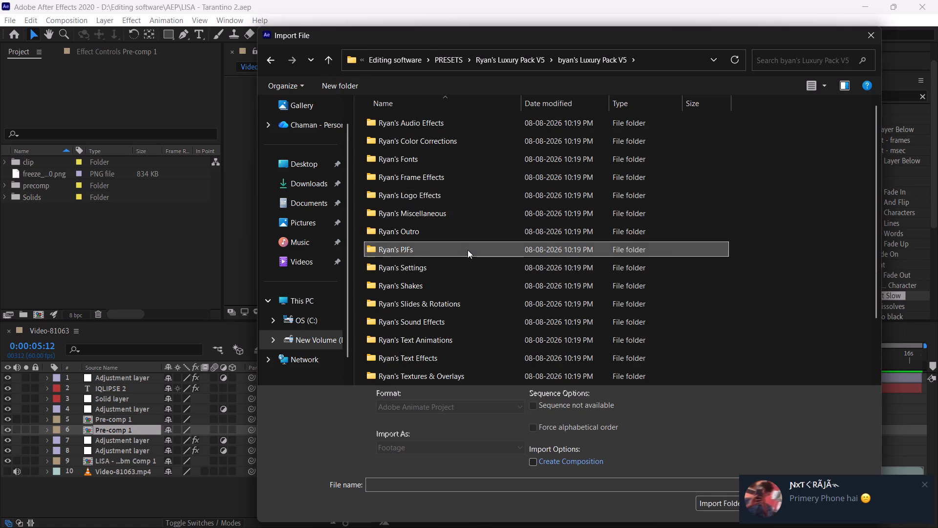
scroll(469, 161, "down", 1)
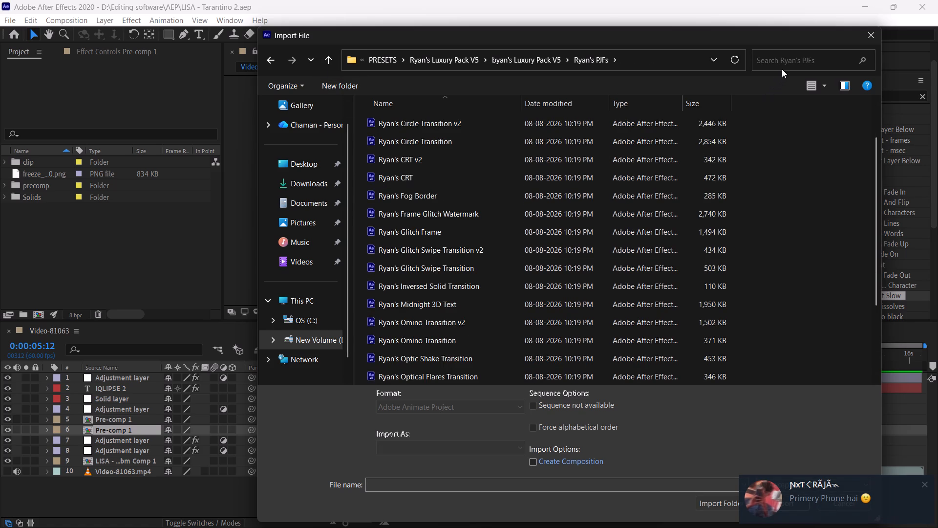
left_click(789, 55)
scroll(489, 228, "down", 1)
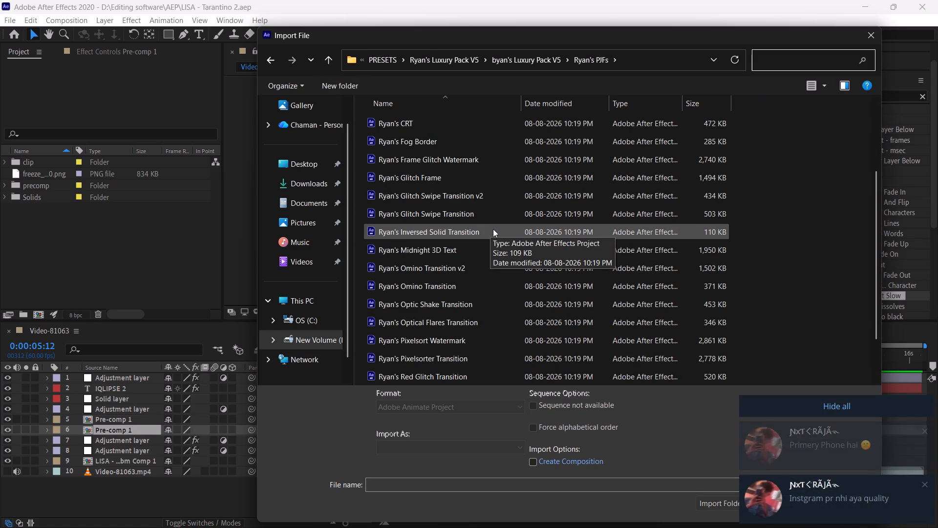
scroll(493, 229, "down", 3)
scroll(494, 229, "up", 1)
scroll(494, 229, "down", 3)
scroll(494, 229, "up", 2)
scroll(494, 229, "down", 3)
scroll(494, 229, "up", 6)
left_click(464, 161)
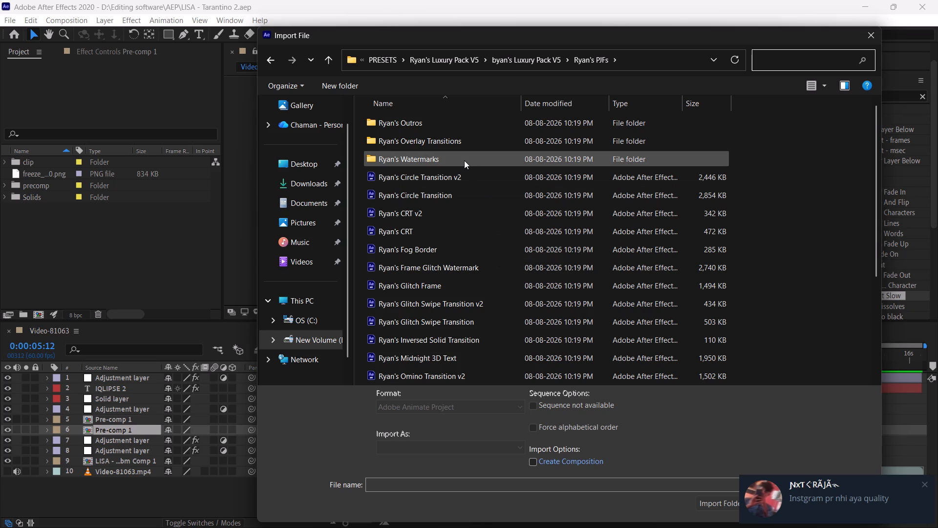
double_click(464, 160)
left_click(450, 139)
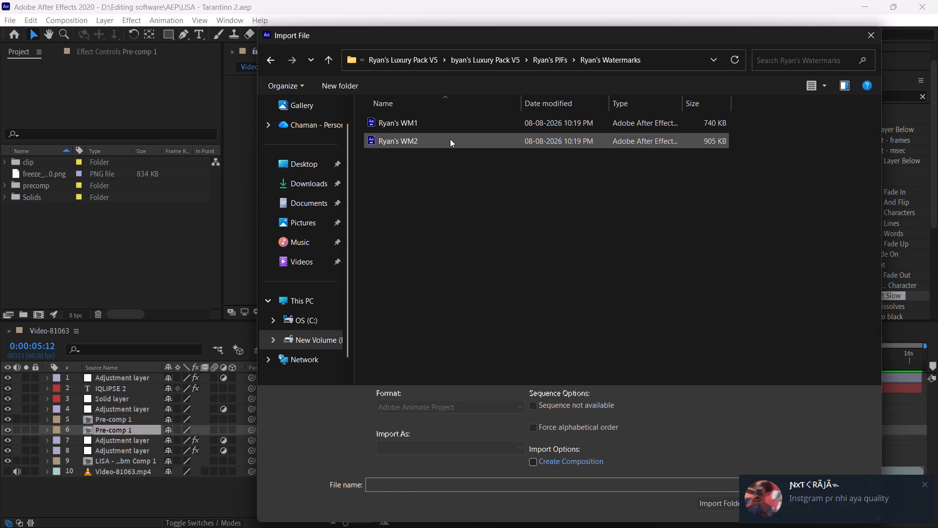
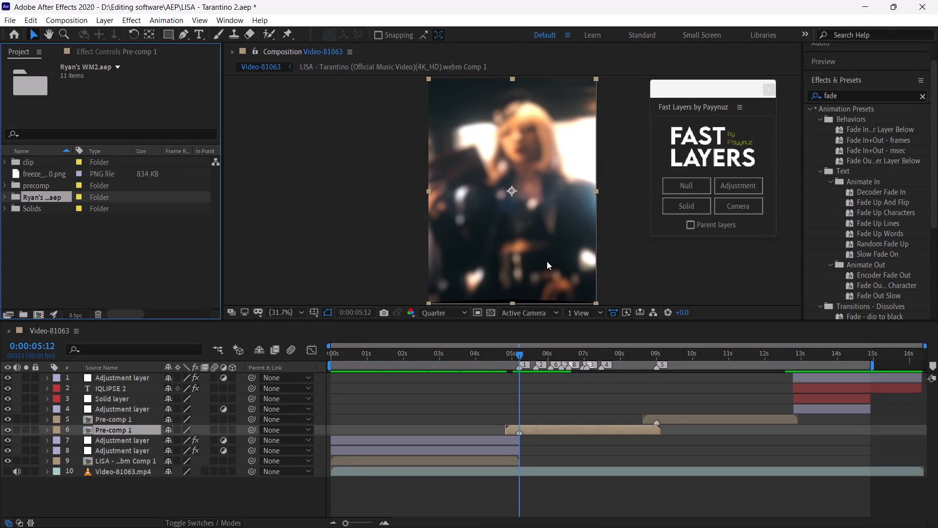
Save the project with the newly imported Ryan's WM2.aep folder.
key("ctrl+s")
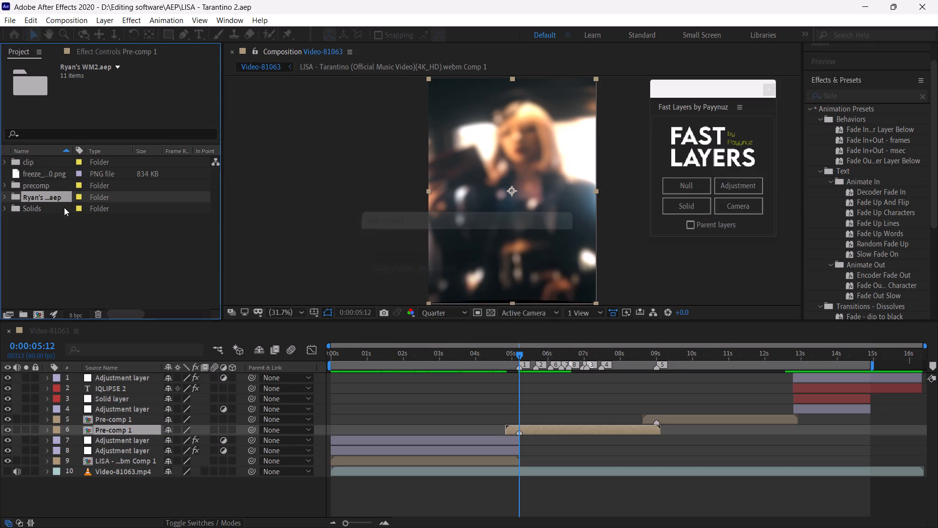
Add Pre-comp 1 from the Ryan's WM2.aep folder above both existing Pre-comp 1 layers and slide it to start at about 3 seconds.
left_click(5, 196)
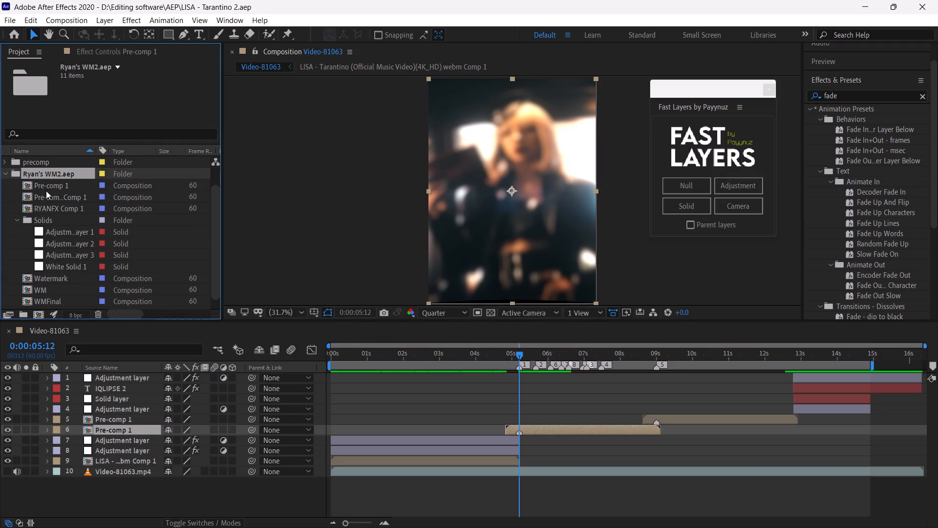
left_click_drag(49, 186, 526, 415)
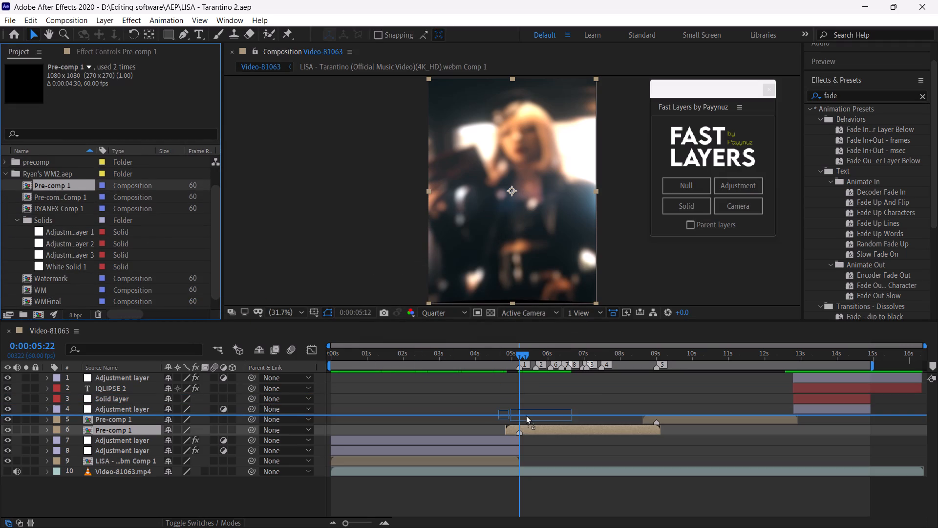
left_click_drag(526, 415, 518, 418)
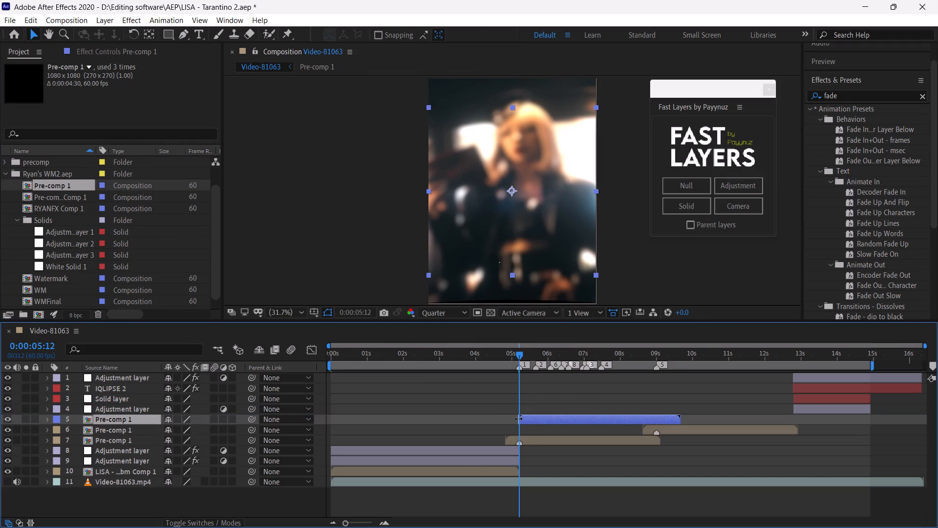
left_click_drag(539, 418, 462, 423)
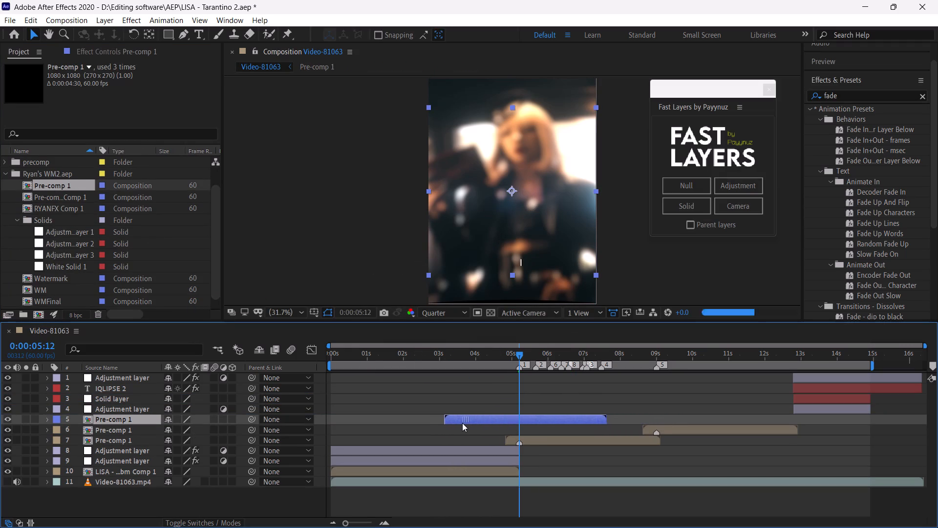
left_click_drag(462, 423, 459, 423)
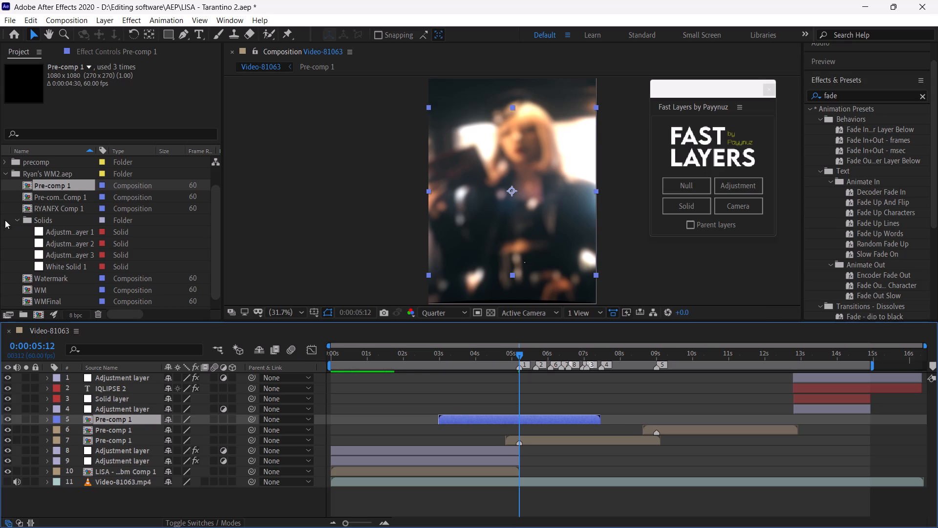
Delete the imported Ryan's WM2.aep folder and its contents from the project.
left_click(8, 202)
left_click(43, 172)
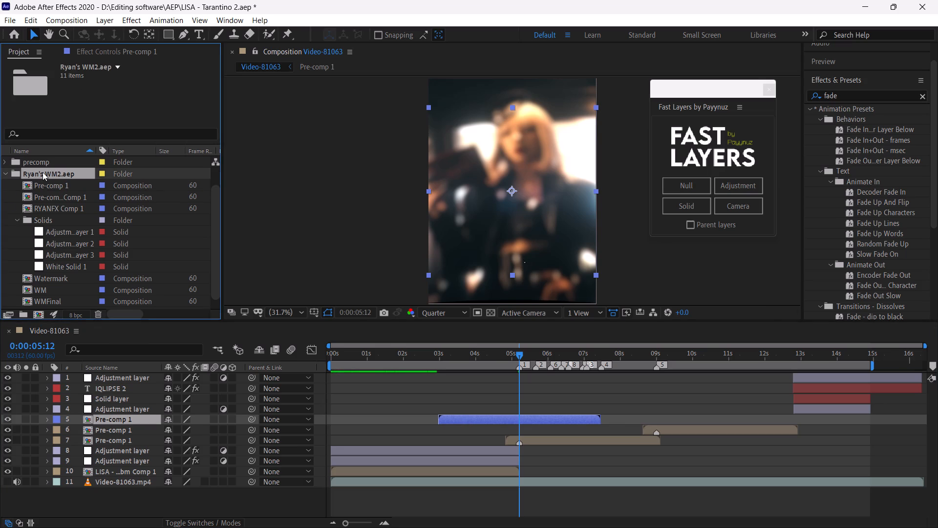
key("BackSpace")
left_click(527, 286)
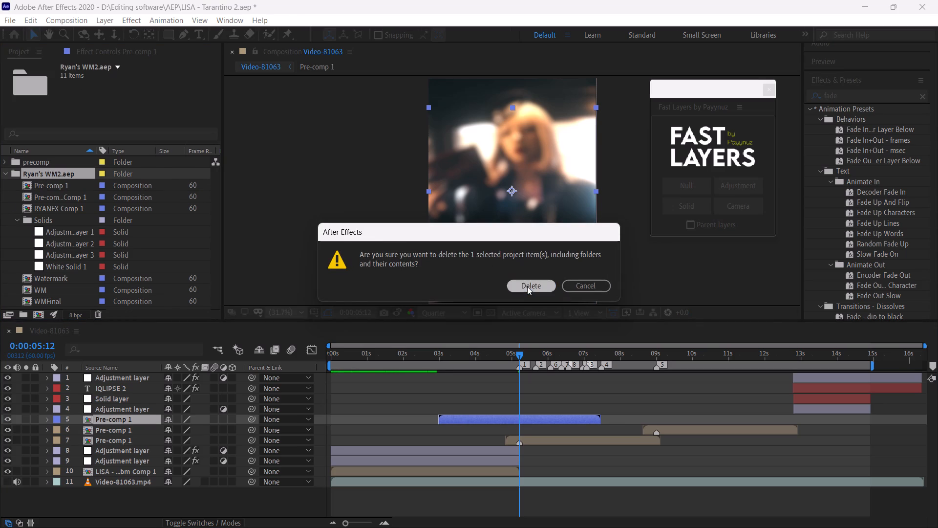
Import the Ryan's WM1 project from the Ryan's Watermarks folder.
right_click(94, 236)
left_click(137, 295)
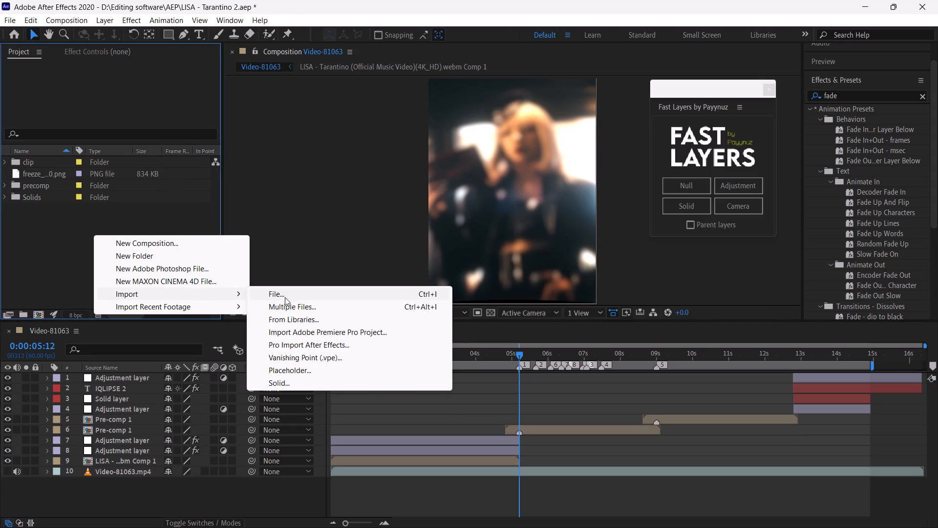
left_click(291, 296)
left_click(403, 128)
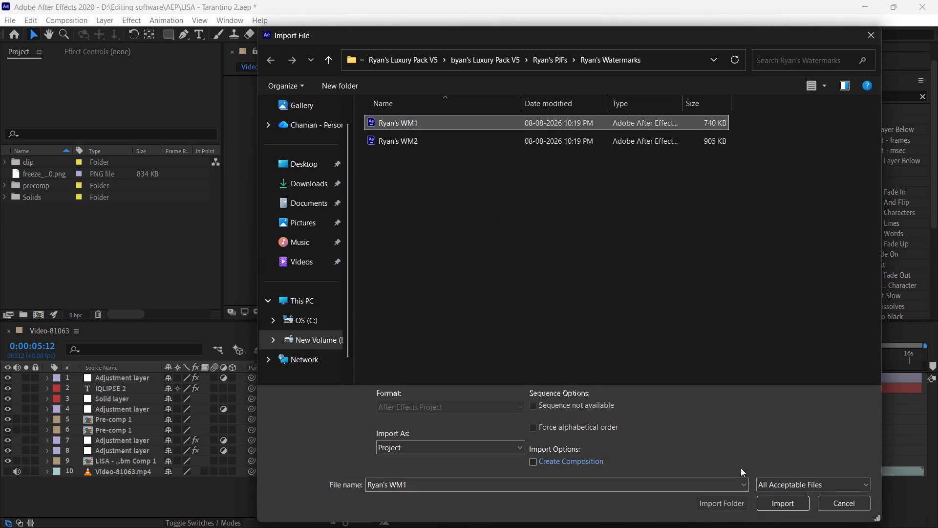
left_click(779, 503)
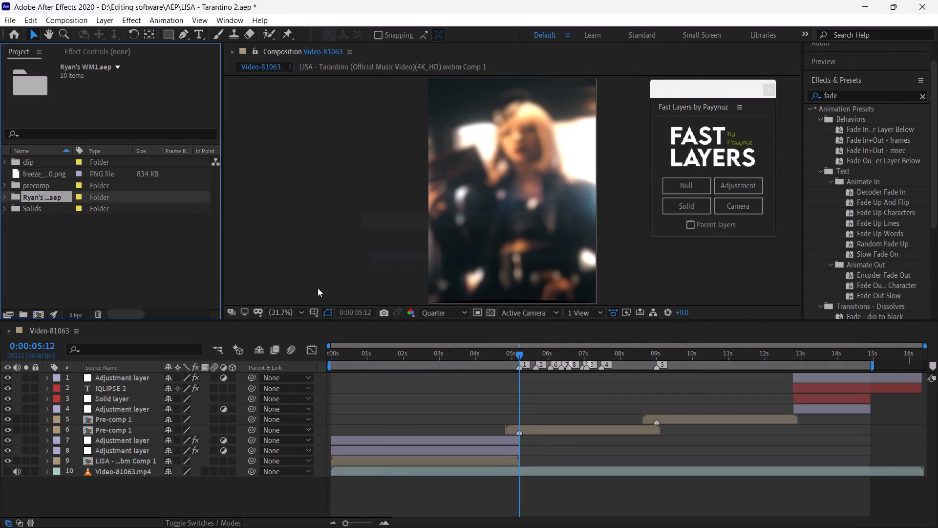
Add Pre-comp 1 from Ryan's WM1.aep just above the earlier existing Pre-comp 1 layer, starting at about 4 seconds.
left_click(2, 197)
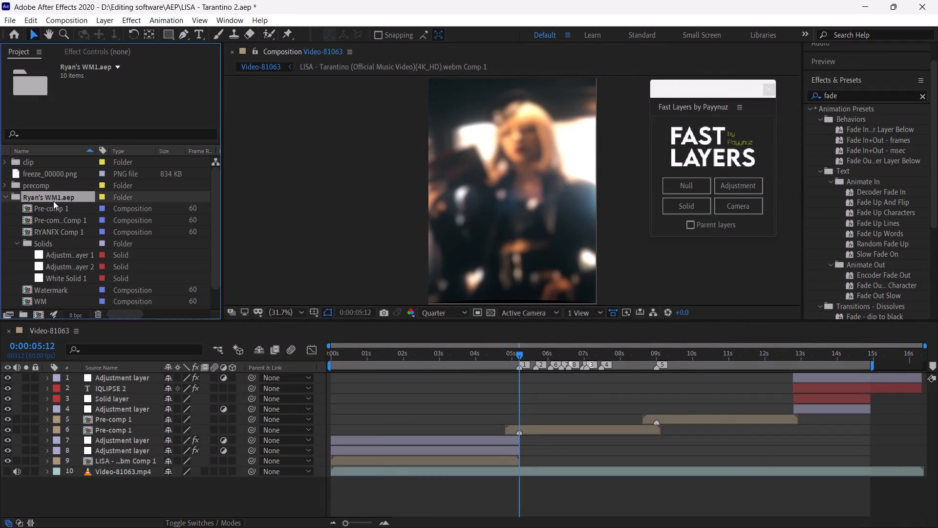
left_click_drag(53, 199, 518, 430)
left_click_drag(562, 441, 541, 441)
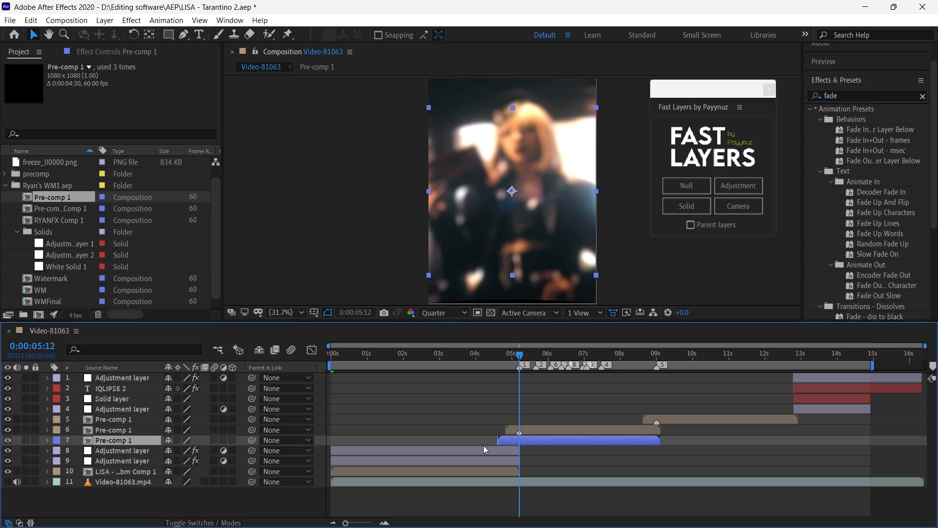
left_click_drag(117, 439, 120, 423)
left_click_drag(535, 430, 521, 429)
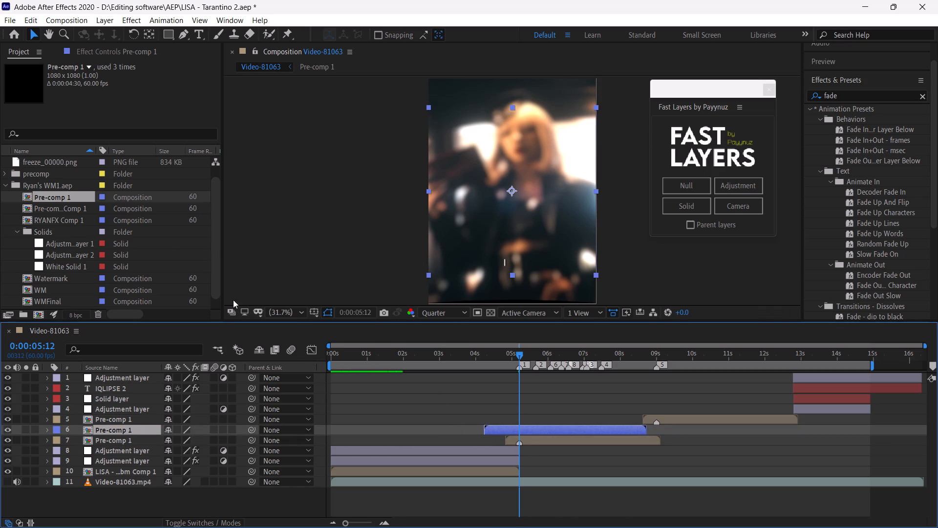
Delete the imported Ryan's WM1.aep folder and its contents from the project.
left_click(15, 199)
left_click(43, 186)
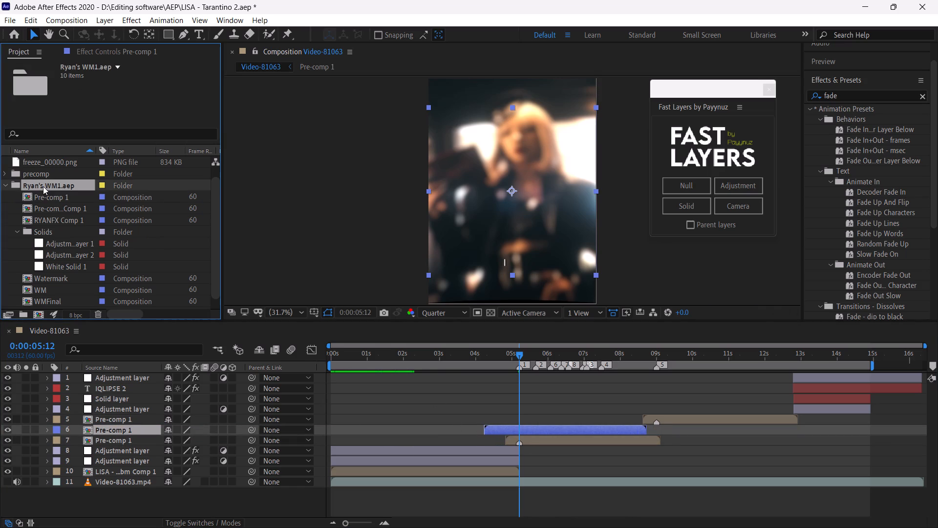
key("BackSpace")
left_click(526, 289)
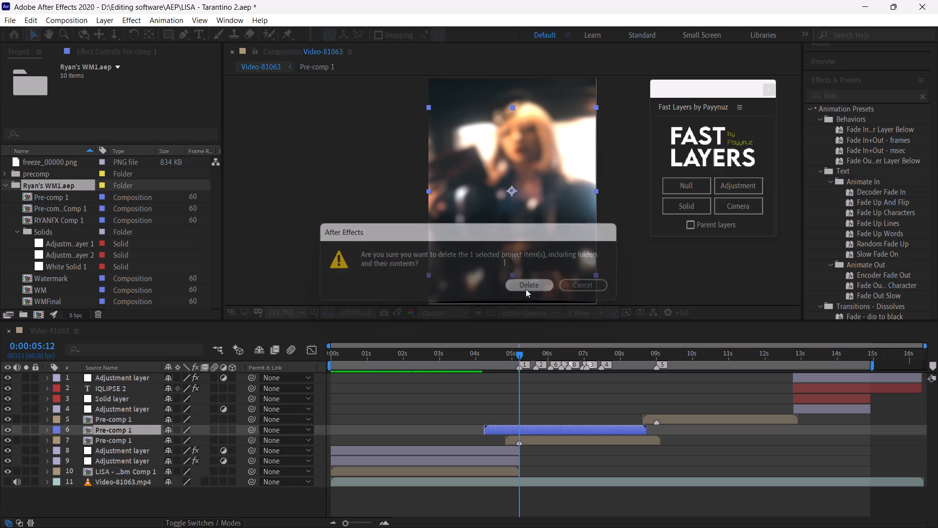
Save the project.
key("ctrl+s")
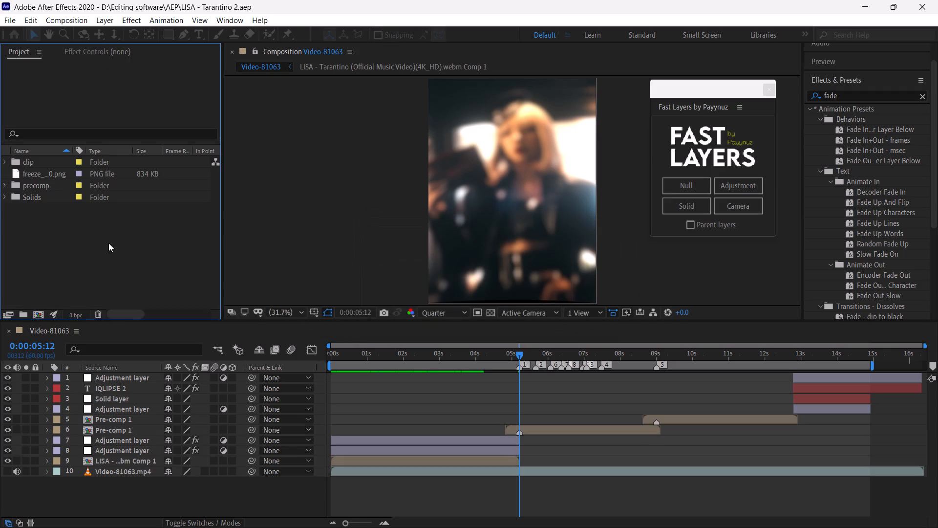
Import the Ryan's Frame Glitch Watermark project from the Ryan's PJFs folder, accepting the font substitution.
right_click(102, 241)
left_click(147, 294)
left_click(297, 296)
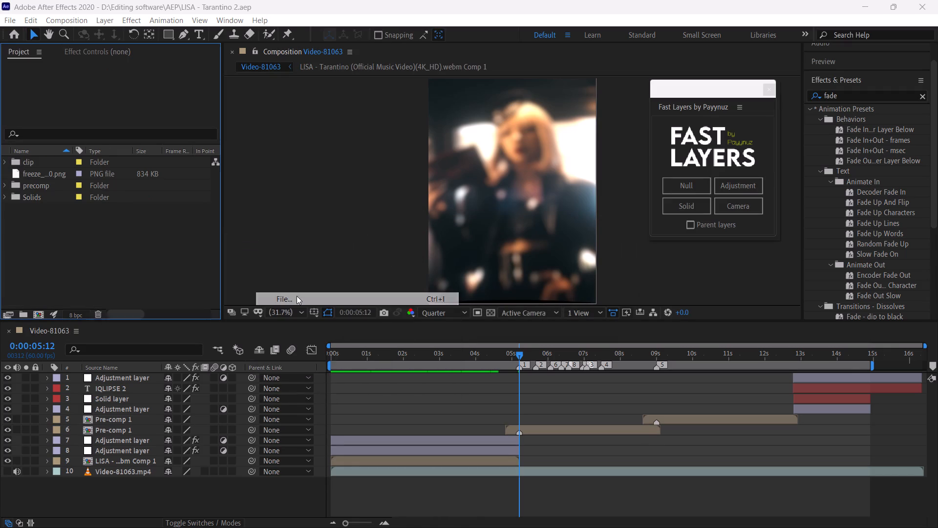
left_click(552, 58)
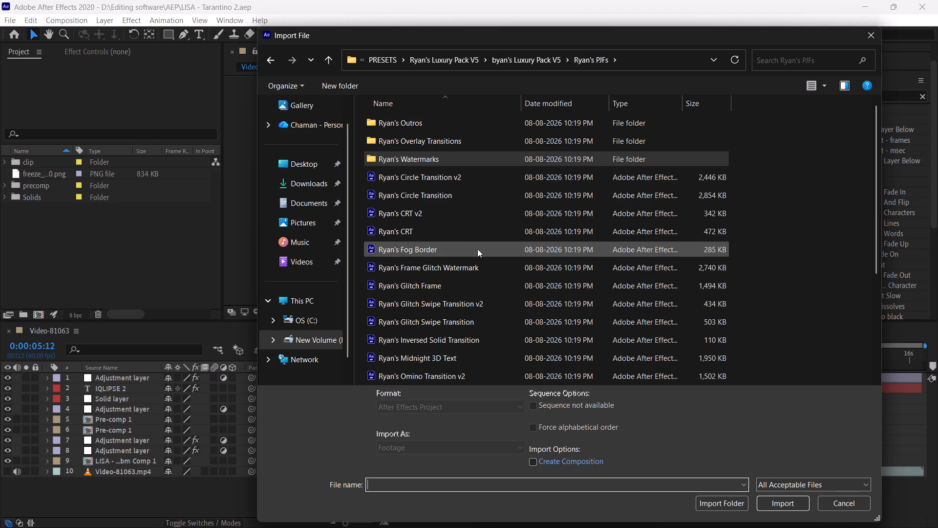
left_click(469, 270)
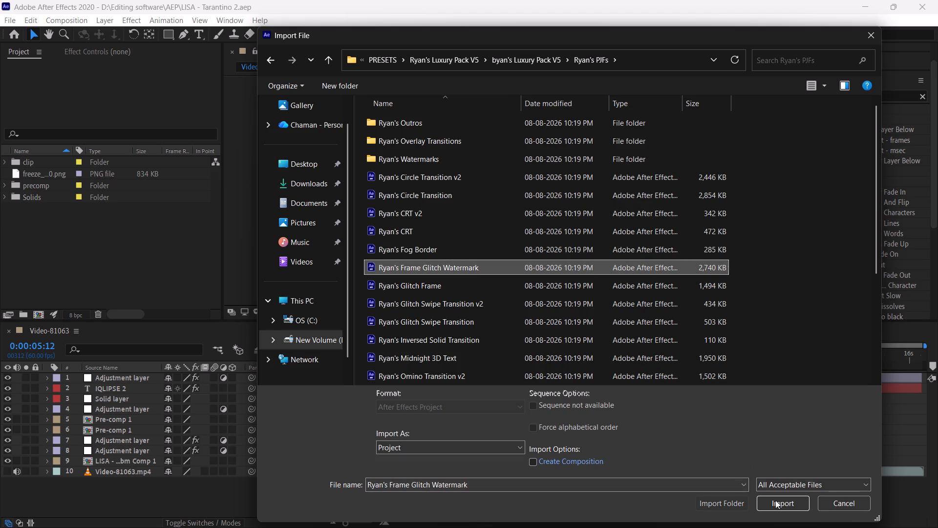
left_click(779, 504)
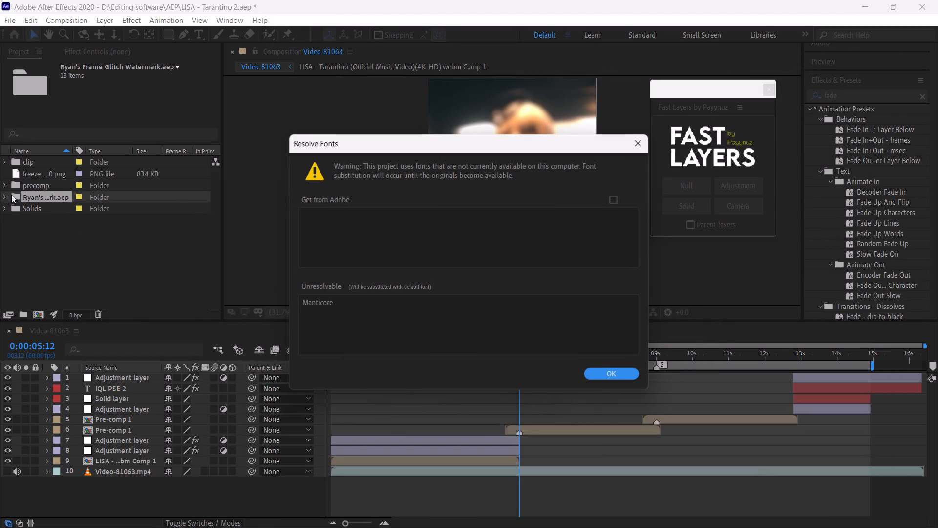
left_click(604, 381)
left_click(607, 378)
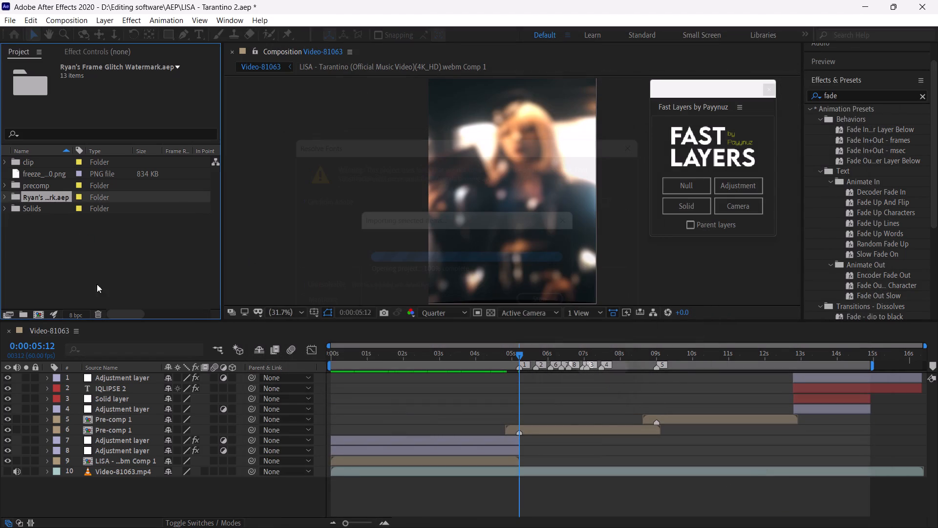
Add the Ryan's Pixelsort Watermark composition above the earlier Pre-comp 1 layer and align its marker 1 with 0:00:05:12.
left_click(5, 197)
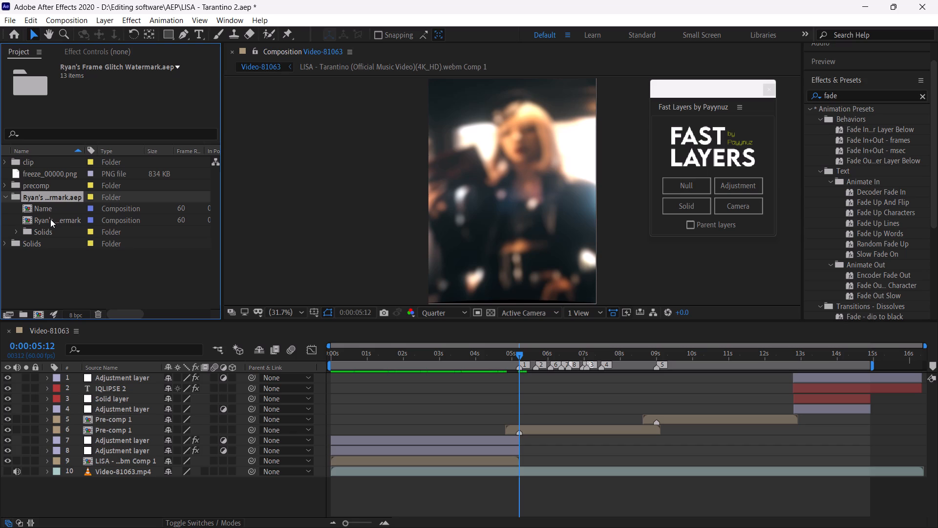
left_click_drag(50, 219, 485, 426)
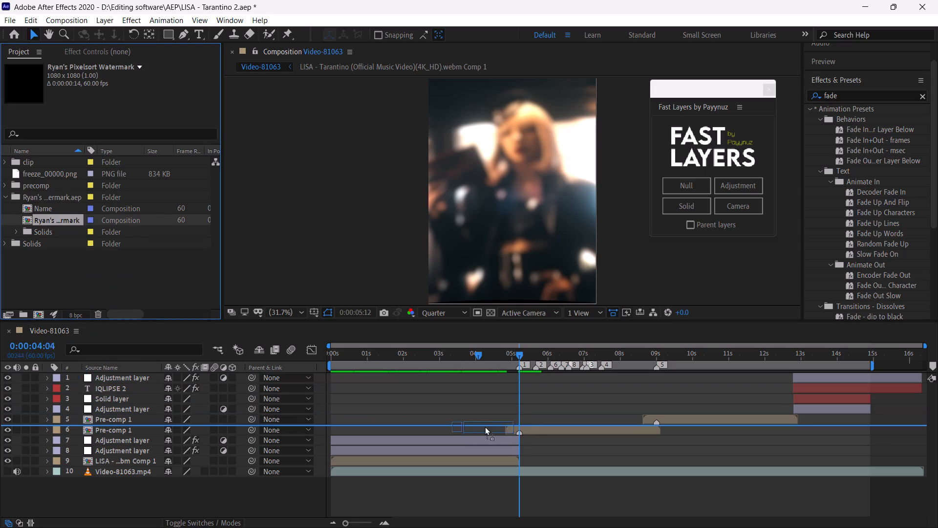
left_click_drag(485, 426, 519, 426)
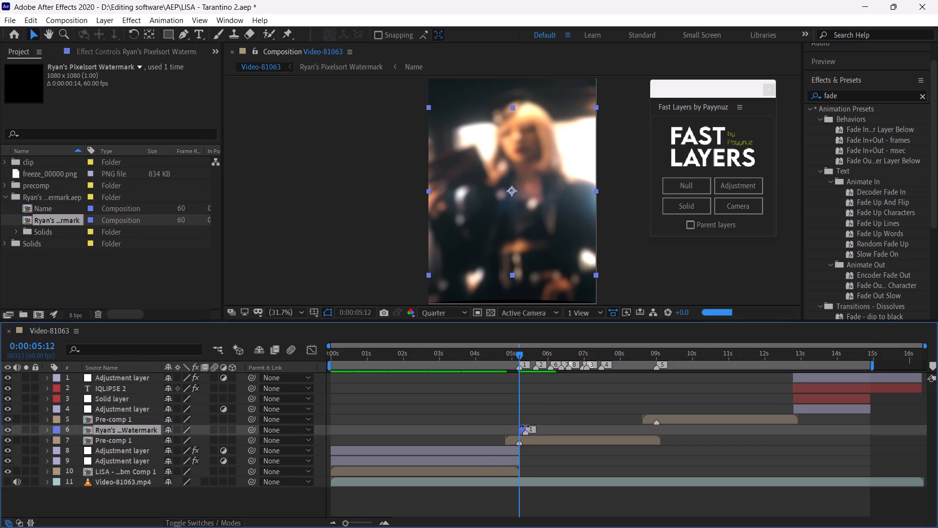
left_click_drag(356, 521, 370, 524)
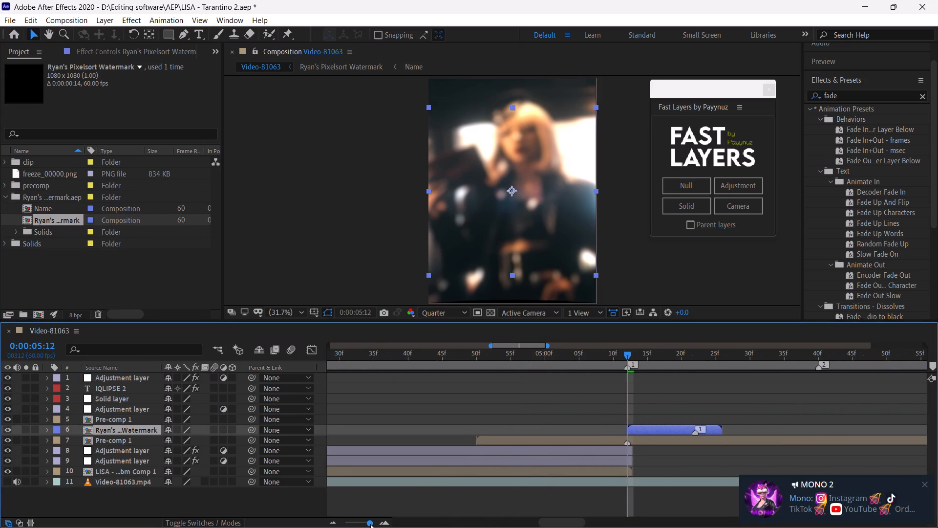
left_click_drag(370, 524, 370, 524)
left_click_drag(665, 429, 616, 432)
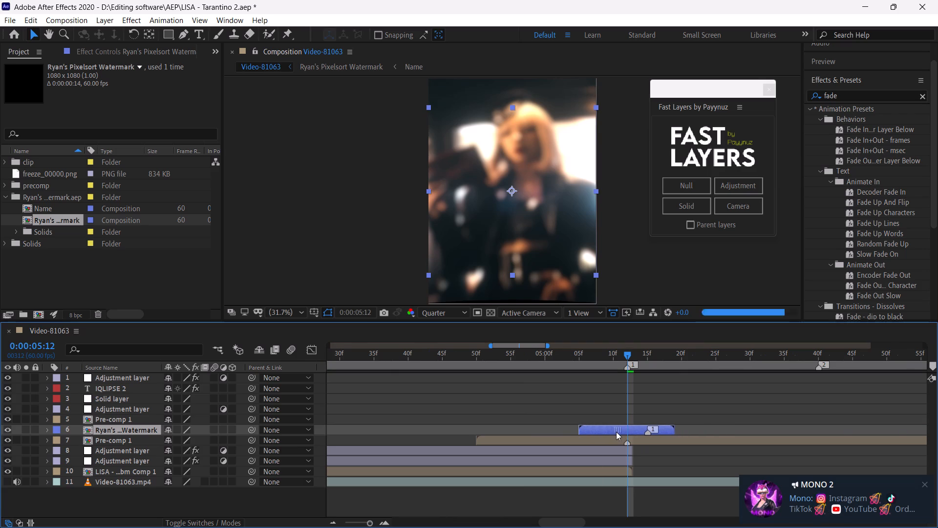
left_click_drag(616, 432, 597, 431)
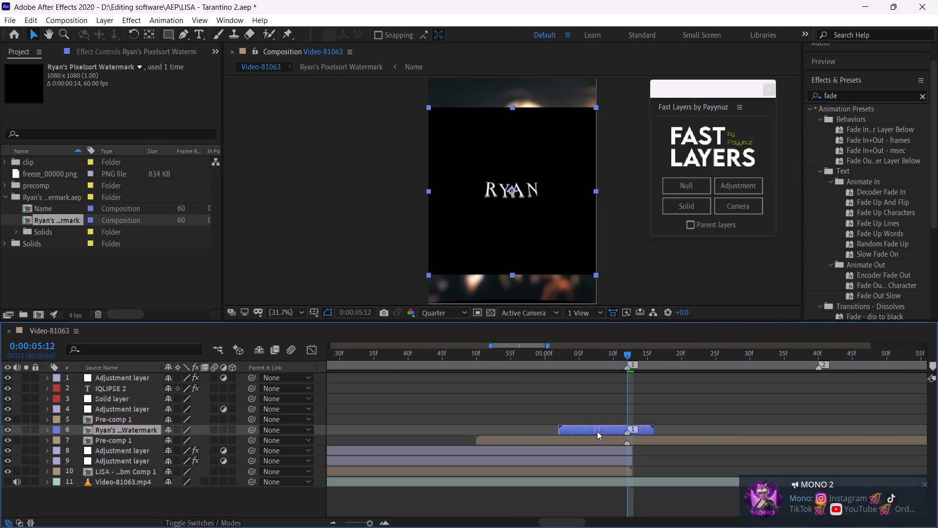
left_click_drag(597, 431, 598, 432)
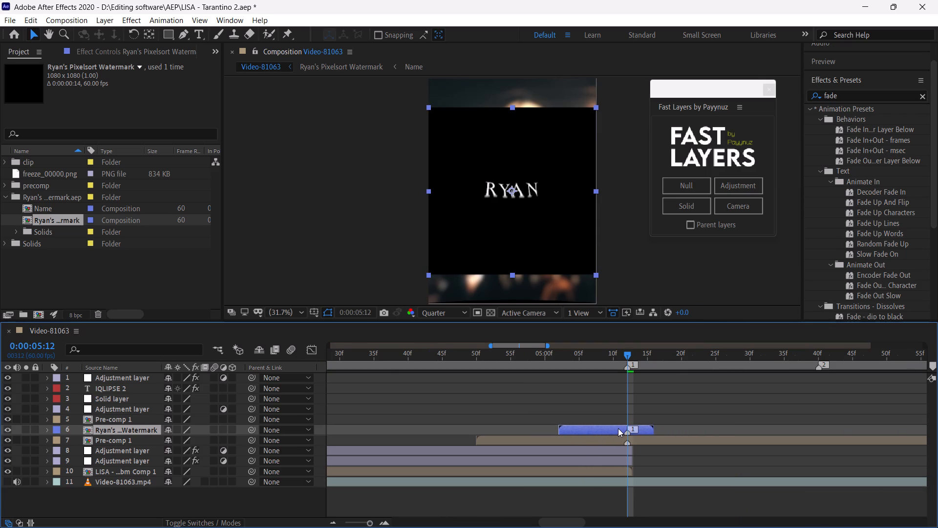
Set the Ryan's Pixelsort Watermark composition's height to 1450 px and return to the Video-81063 composition.
double_click(618, 428)
right_click(572, 441)
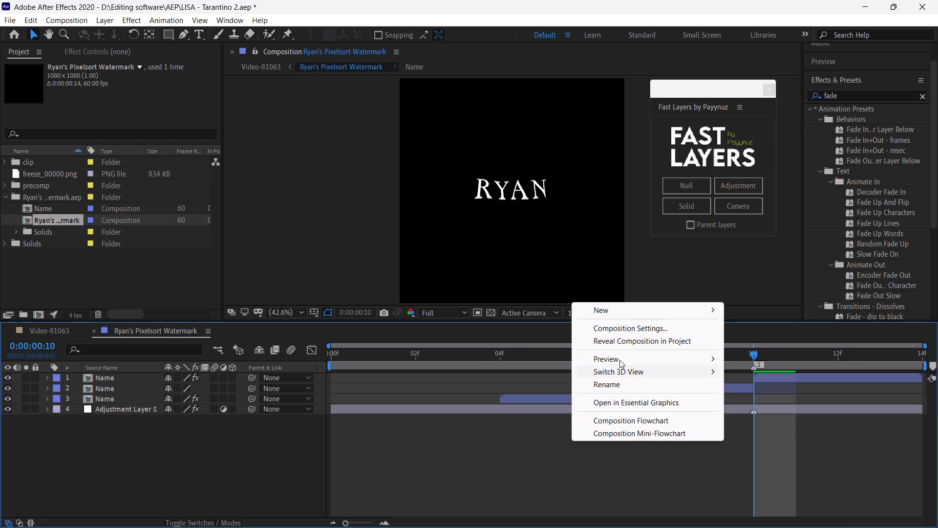
left_click(627, 330)
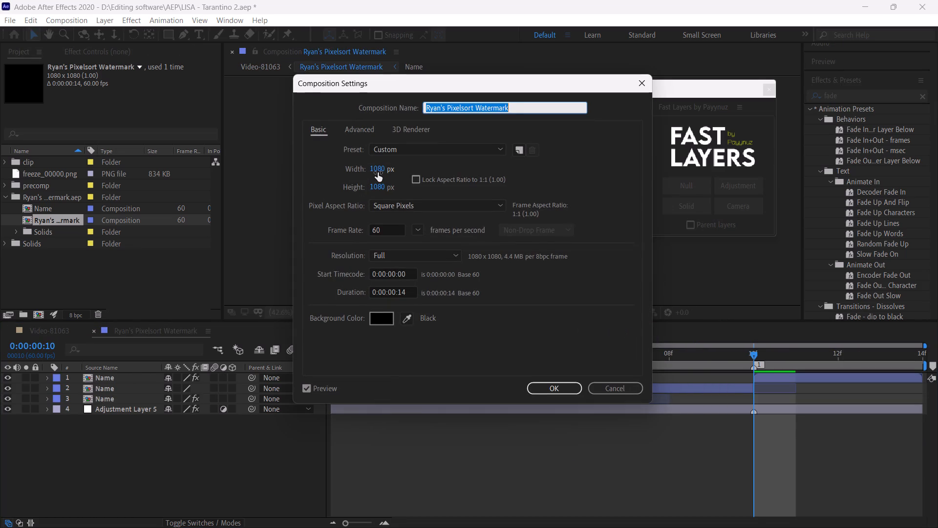
left_click(380, 186)
key("1")
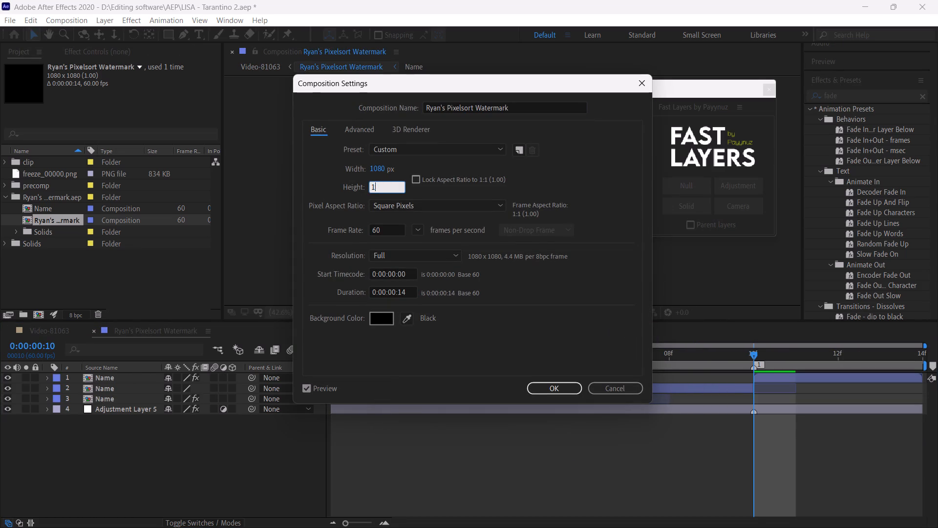
type("450")
left_click(557, 388)
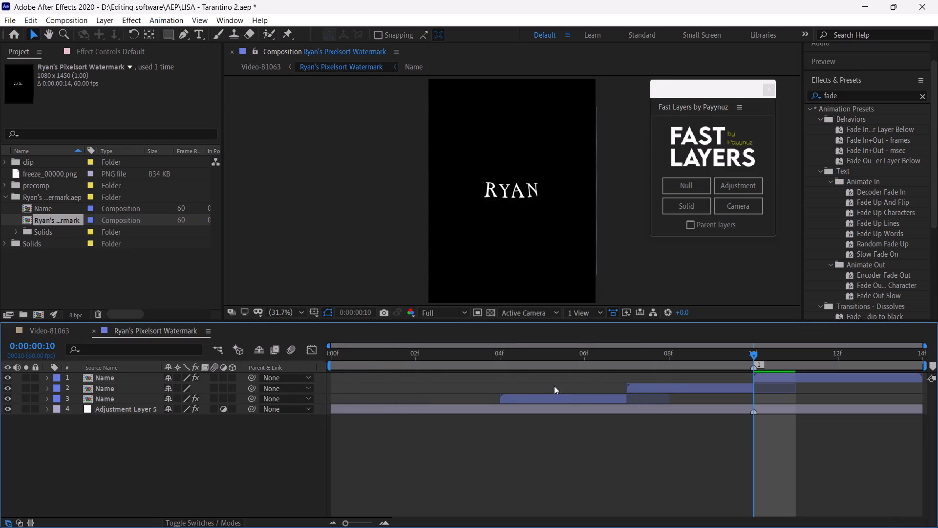
left_click(52, 328)
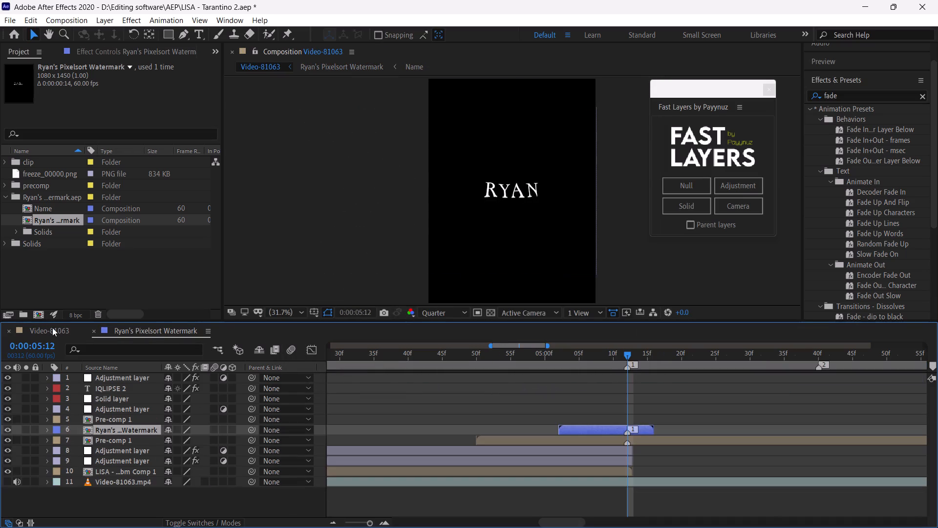
Stretch Adjustment Layer 5 vertically to the full frame height in the Ryan's Pixelsort Watermark composition and return to Video-81063.
left_click(153, 326)
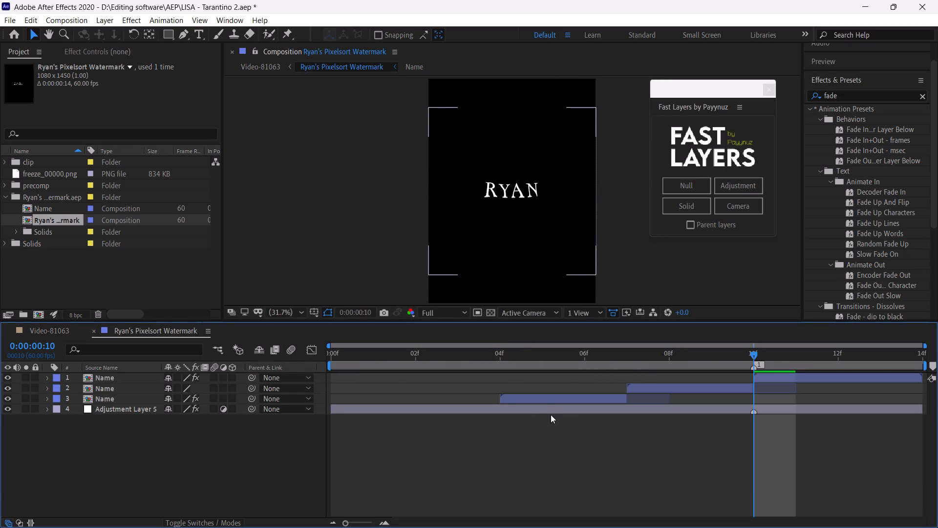
left_click(553, 411)
left_click(554, 394)
left_click(553, 354)
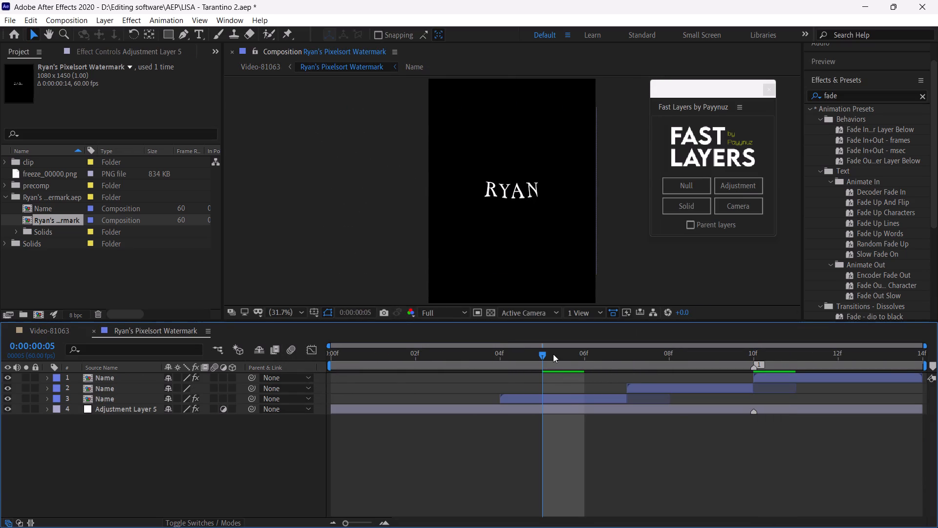
left_click(568, 397)
left_click(567, 410)
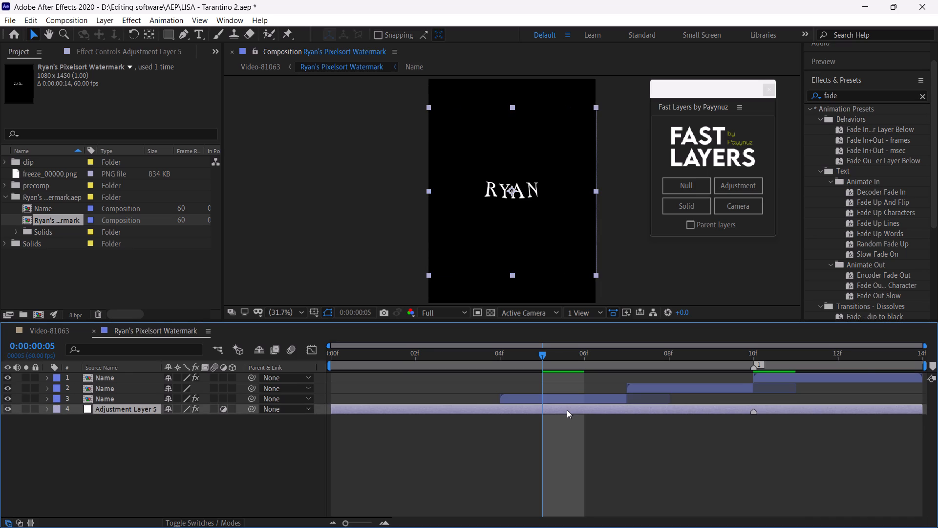
right_click(567, 410)
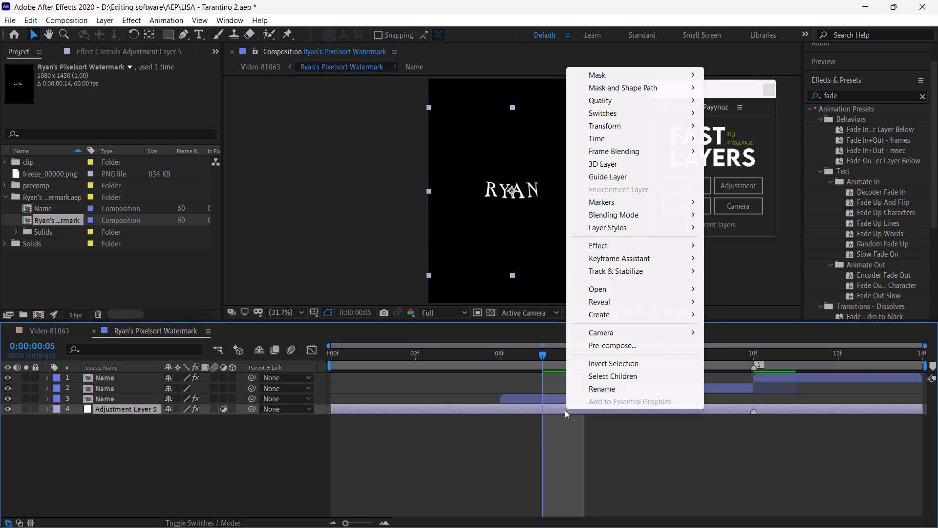
left_click(534, 432)
left_click(513, 409)
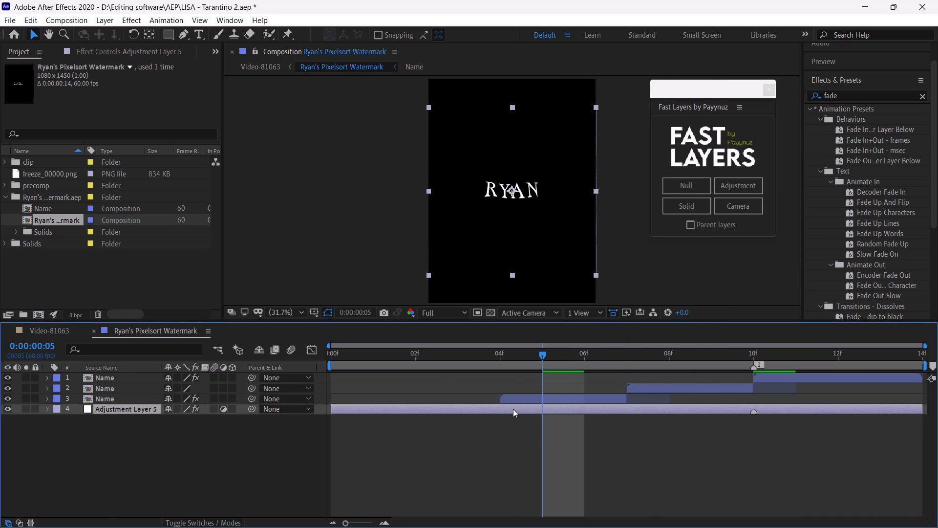
left_click_drag(511, 276, 509, 286)
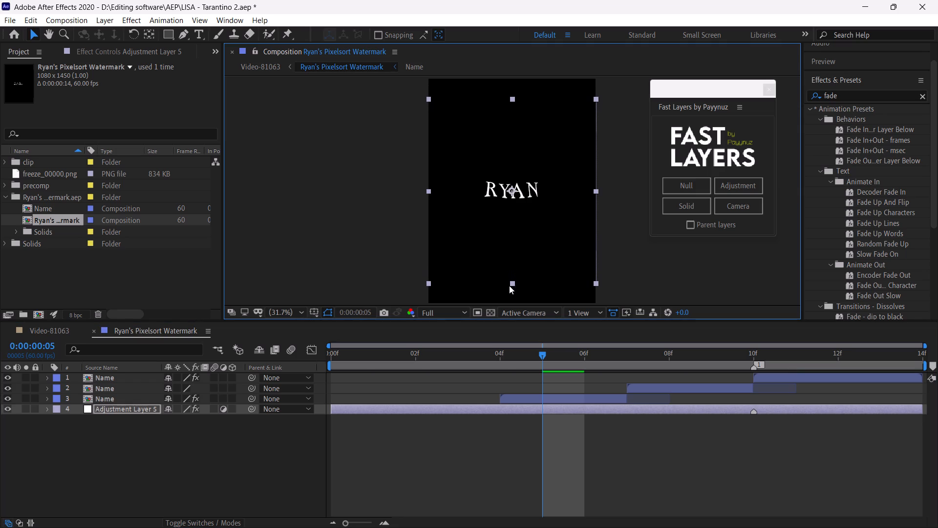
left_click_drag(509, 286, 509, 308)
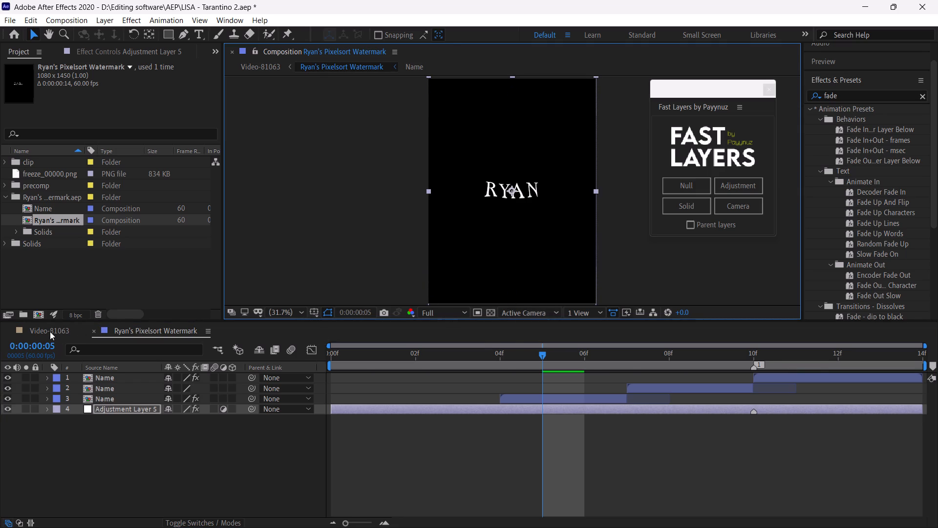
left_click(50, 331)
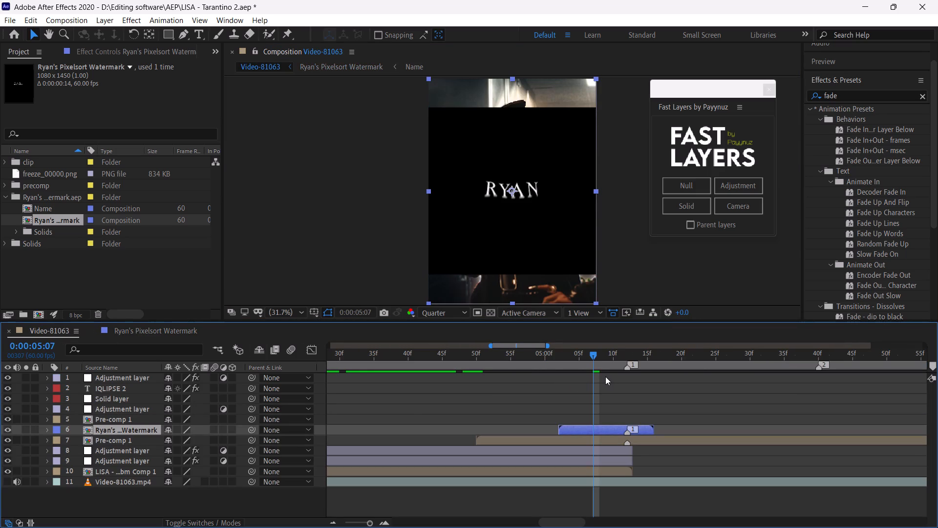
Preview and scrub the watermark transition in Video-81063 from about 0:00:05:01 to 0:00:05:13 to check its frame coverage.
left_click(557, 353)
key("space")
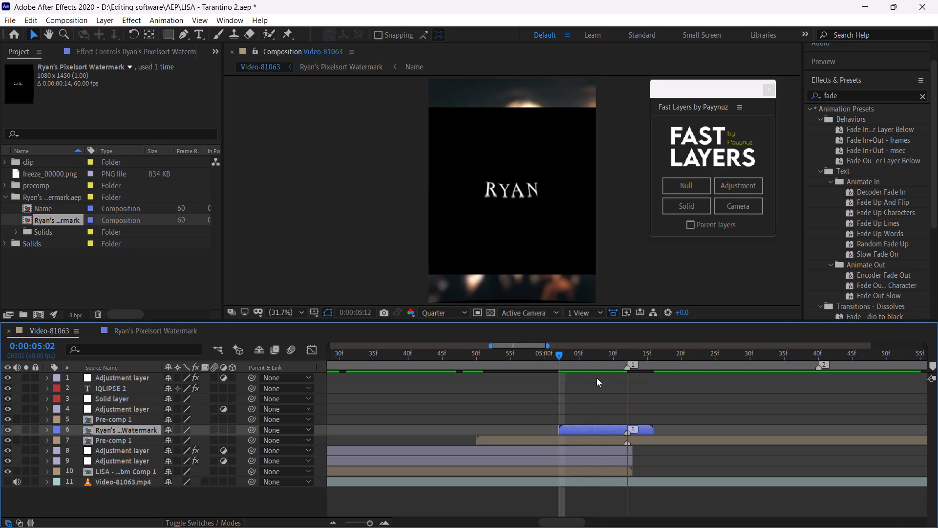
left_click(559, 355)
key("space")
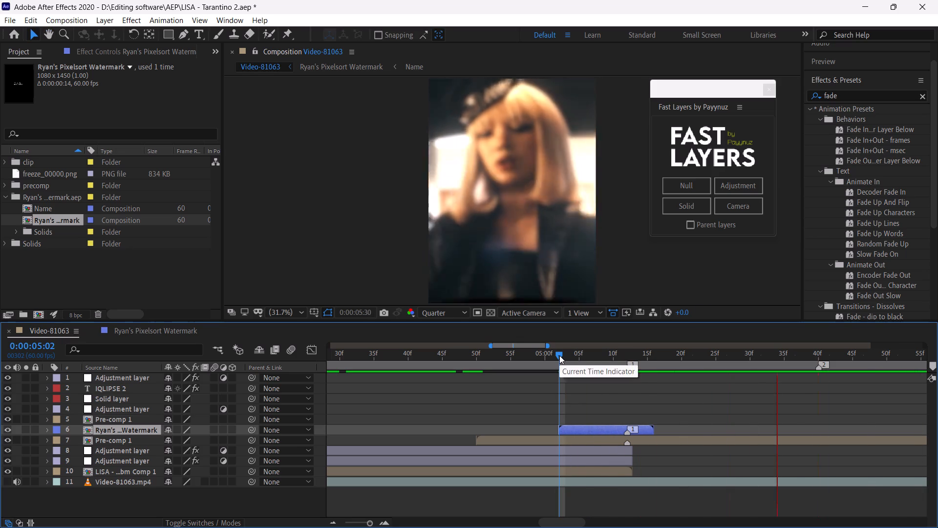
left_click_drag(559, 355, 627, 406)
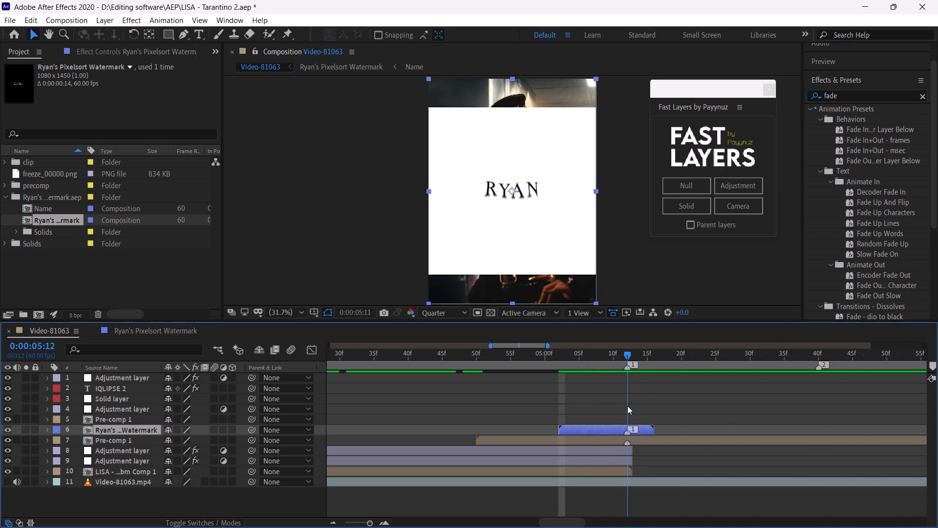
left_click_drag(627, 406, 580, 397)
key("space")
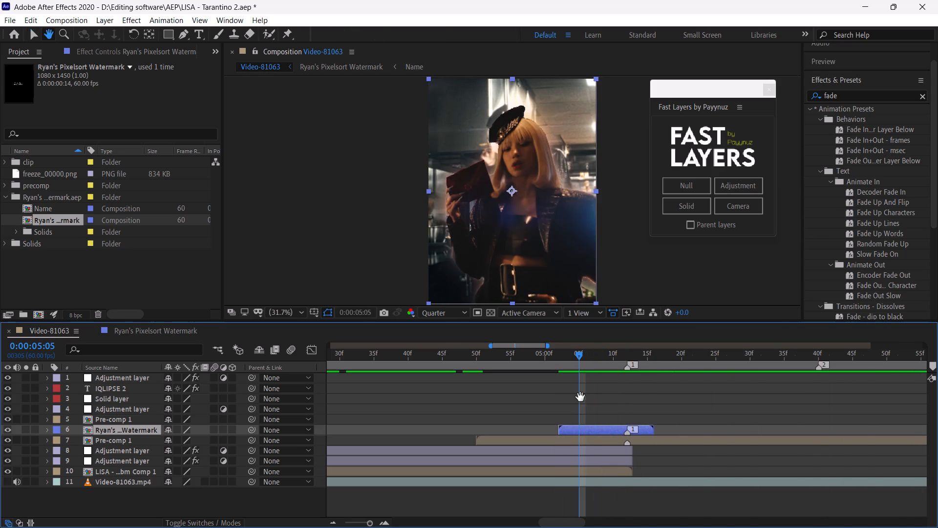
left_click(597, 353)
key("space")
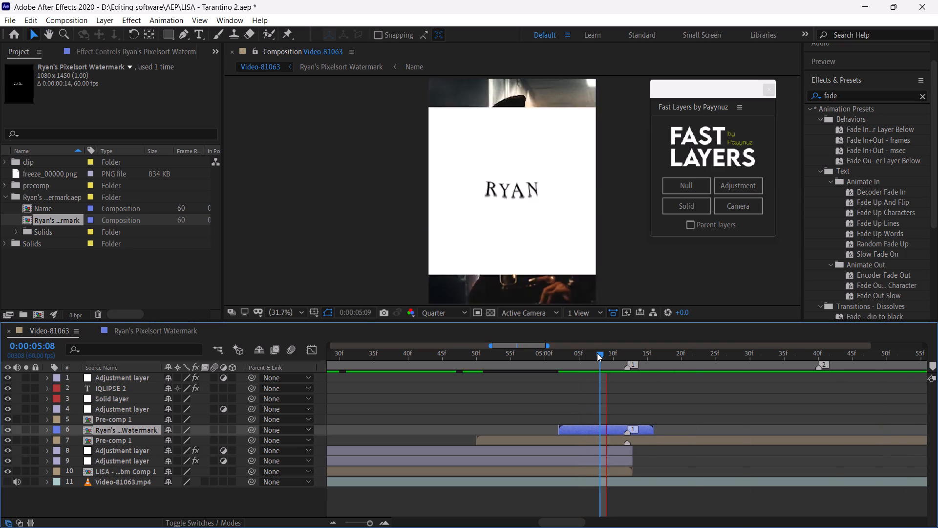
left_click_drag(594, 352, 631, 386)
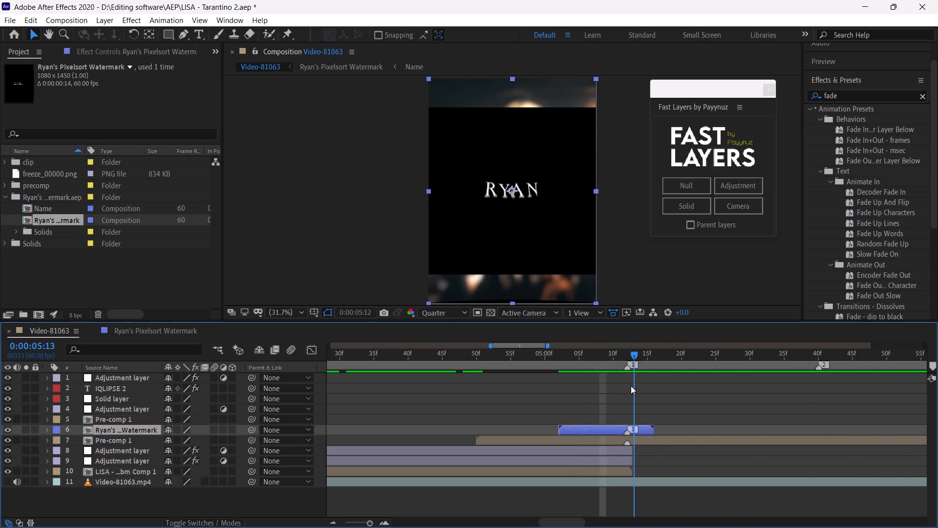
left_click_drag(631, 386, 625, 386)
key("space")
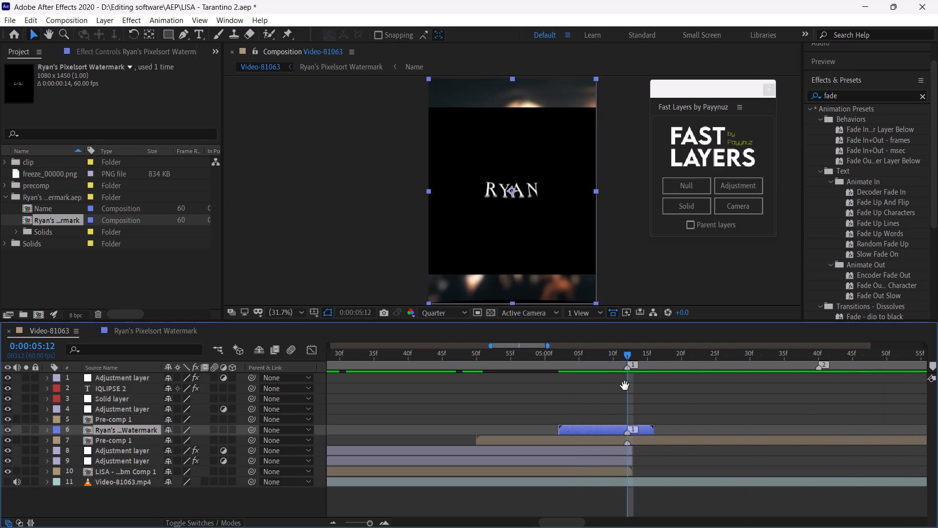
left_click(630, 353)
left_click(582, 359)
key("space")
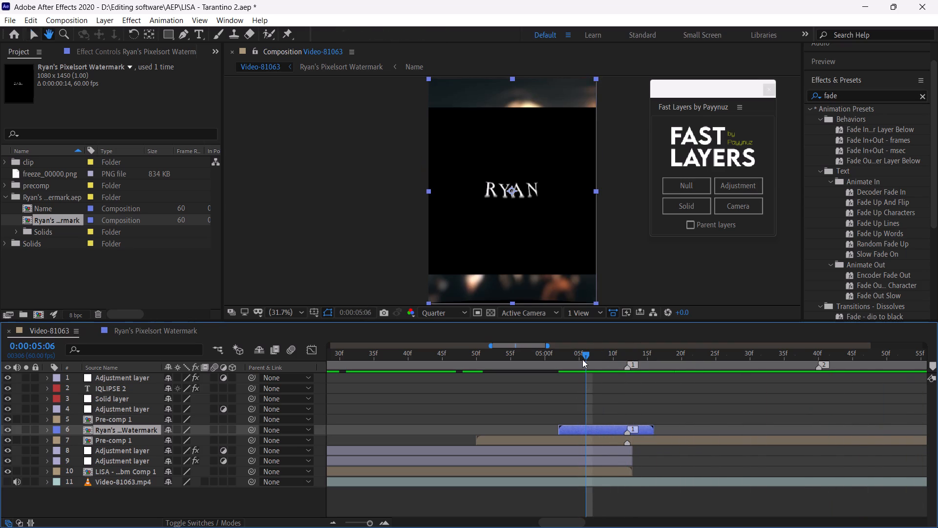
left_click(582, 359)
key("space")
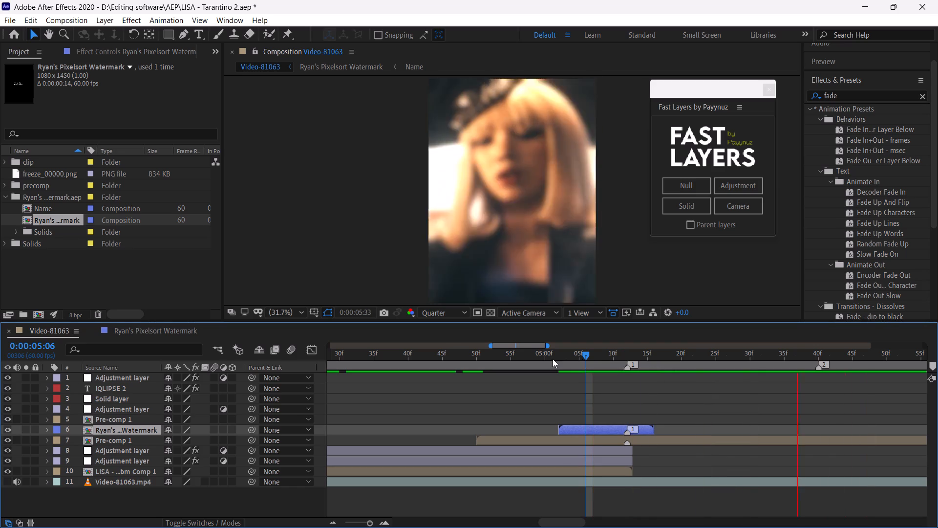
left_click(551, 359)
key("space")
left_click(551, 359)
key("space")
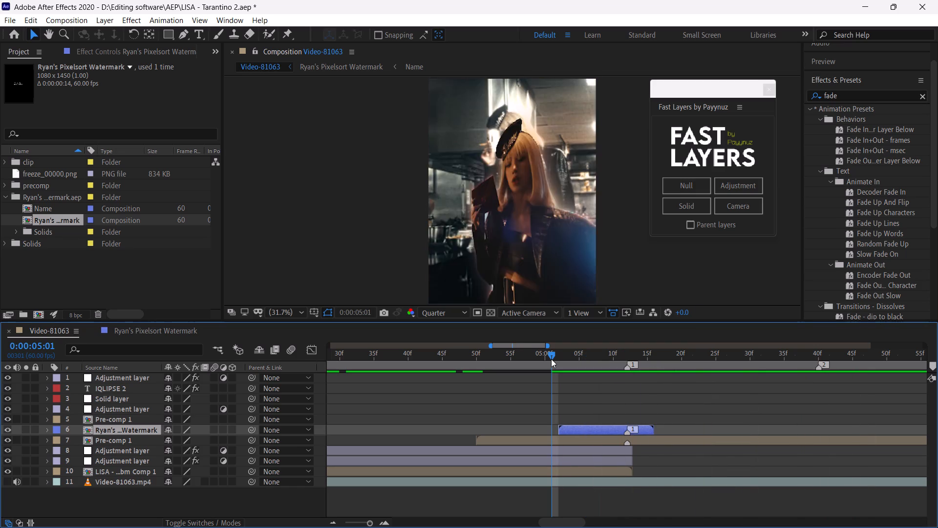
left_click_drag(551, 359, 611, 398)
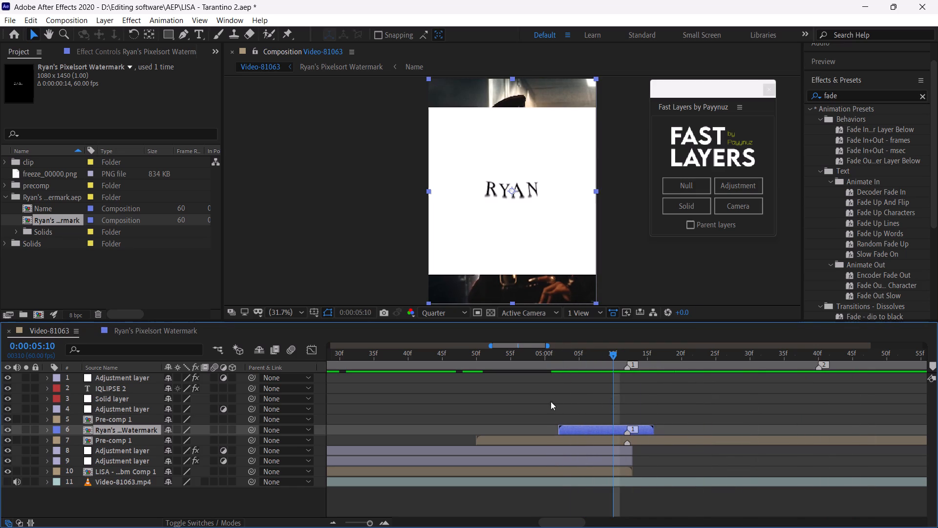
Open the nested Name composition from Ryan's Pixelsort Watermark and set its height to 1450 px.
left_click(177, 329)
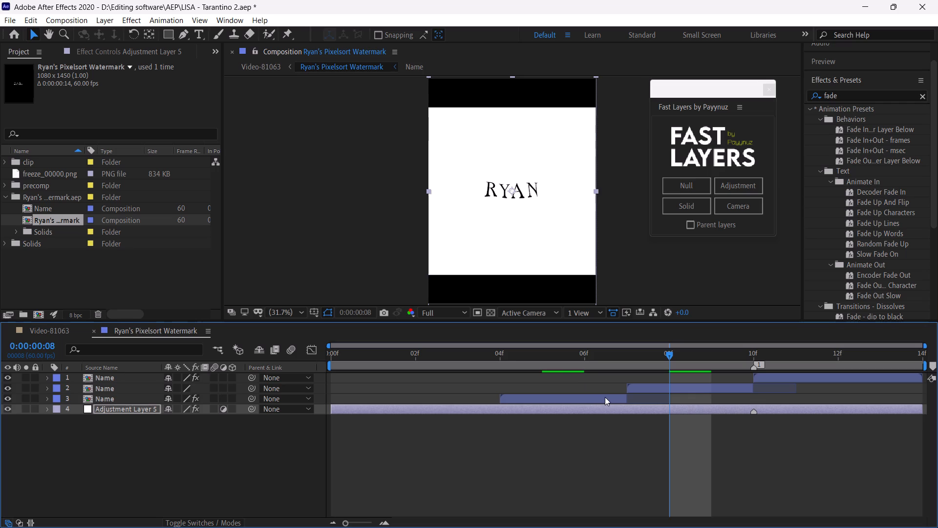
left_click(605, 397)
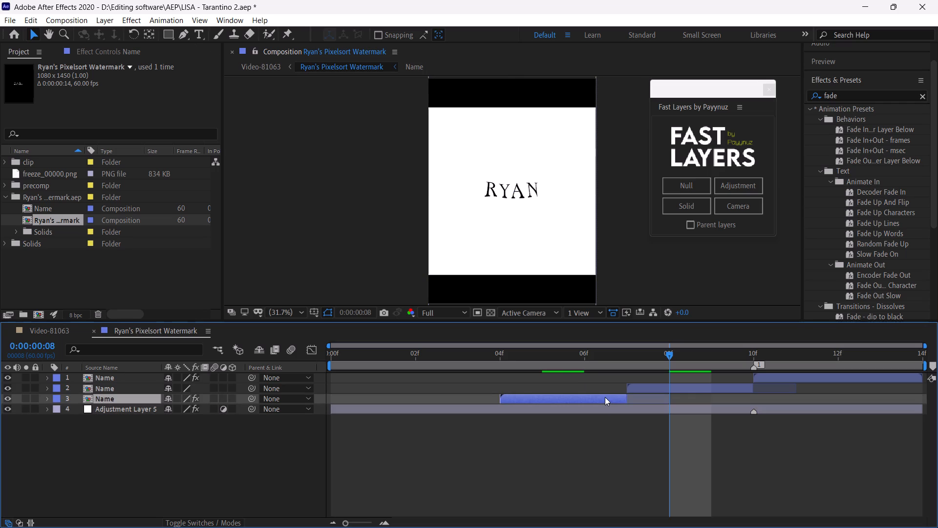
left_click(620, 461)
left_click(609, 412)
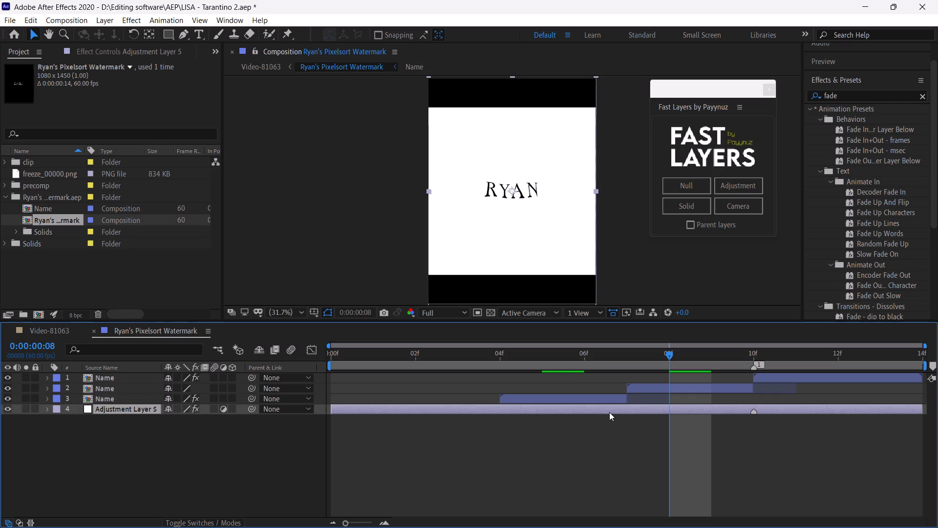
double_click(601, 399)
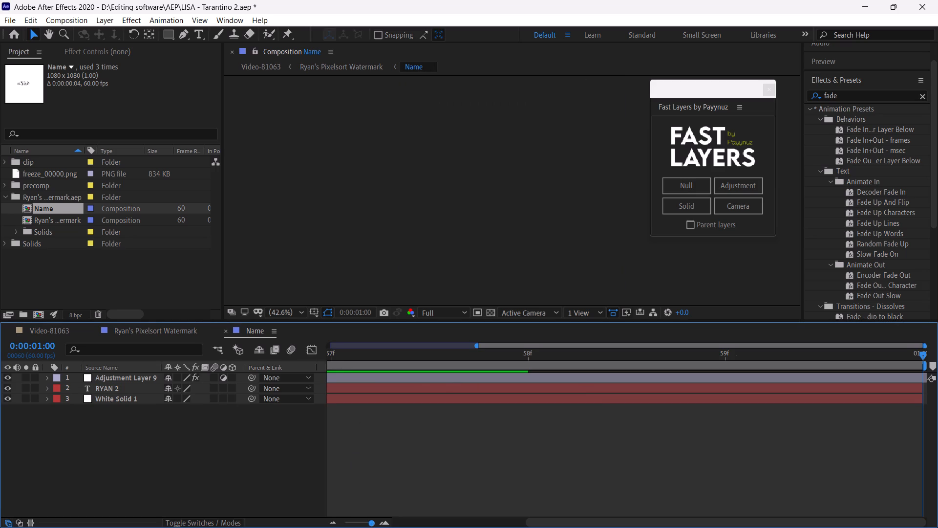
left_click_drag(362, 523, 337, 520)
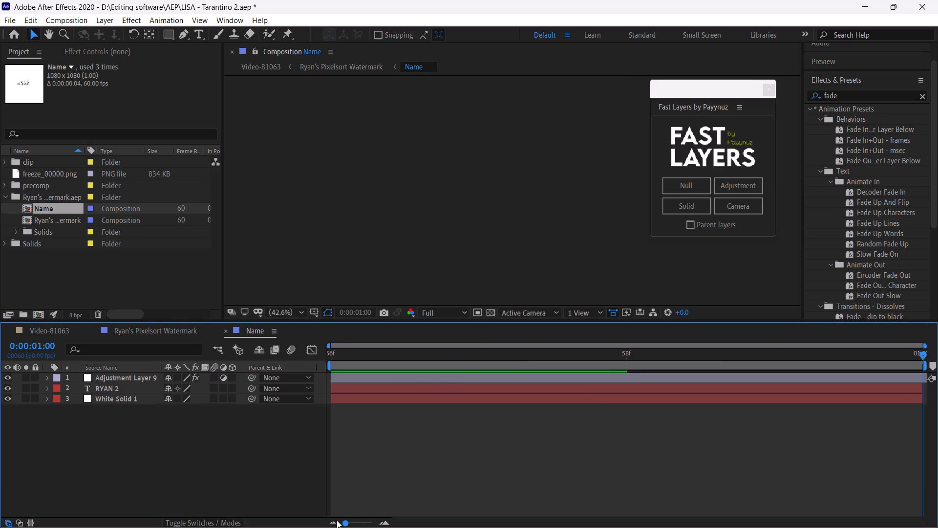
left_click_drag(337, 520, 304, 517)
left_click(427, 399)
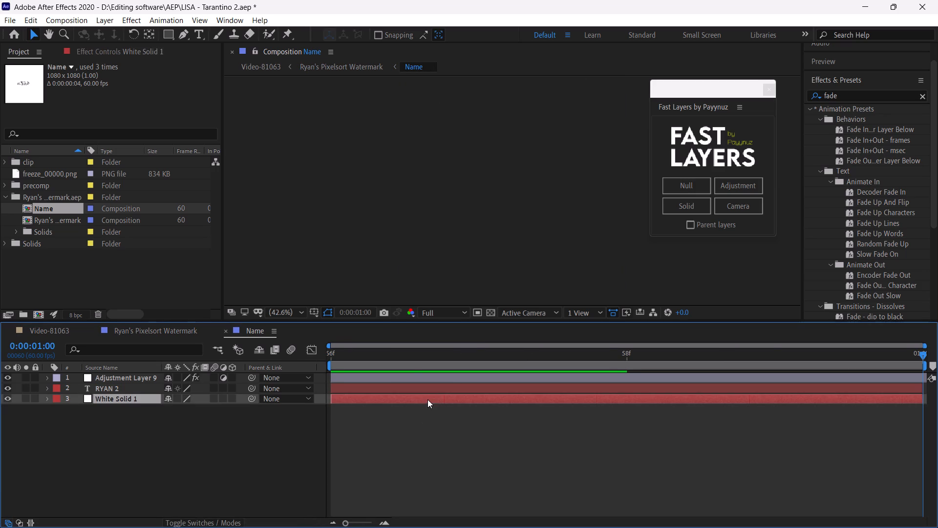
left_click(410, 363)
left_click(396, 358)
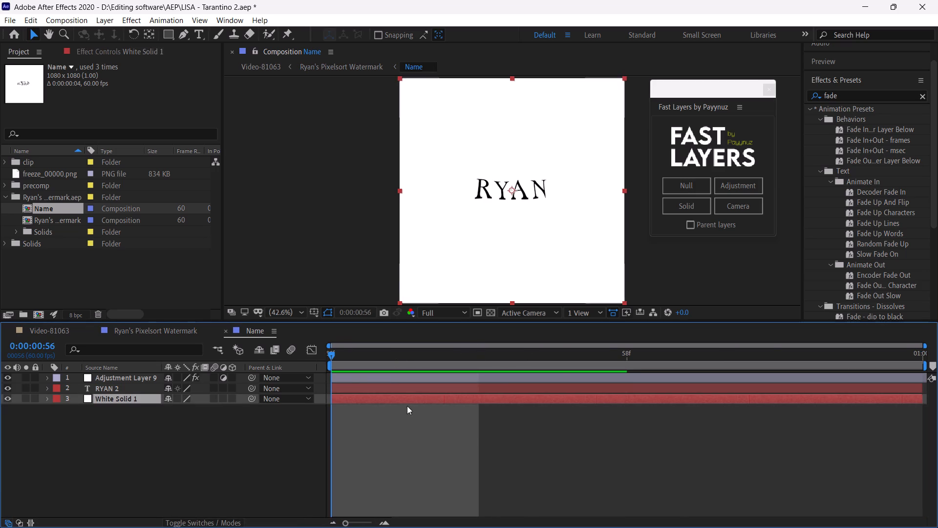
right_click(411, 438)
left_click(469, 322)
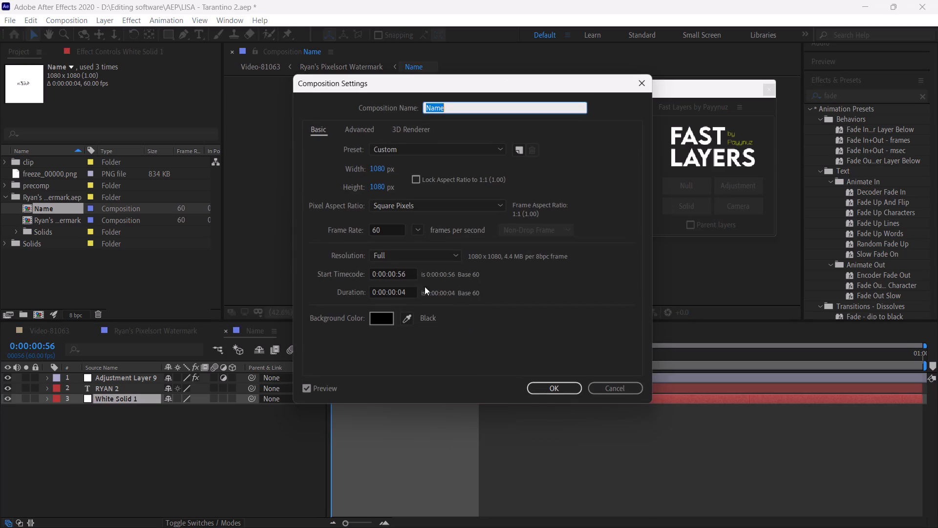
left_click(378, 190)
type("14")
type("50")
left_click(555, 389)
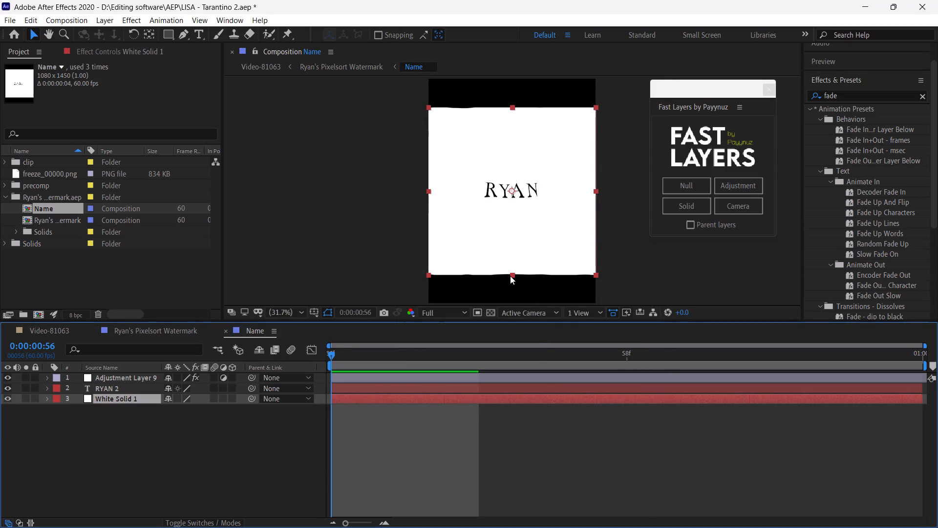
Stretch White Solid 1 vertically to fill the full height of the Name composition, and close that composition.
left_click_drag(510, 274, 509, 305)
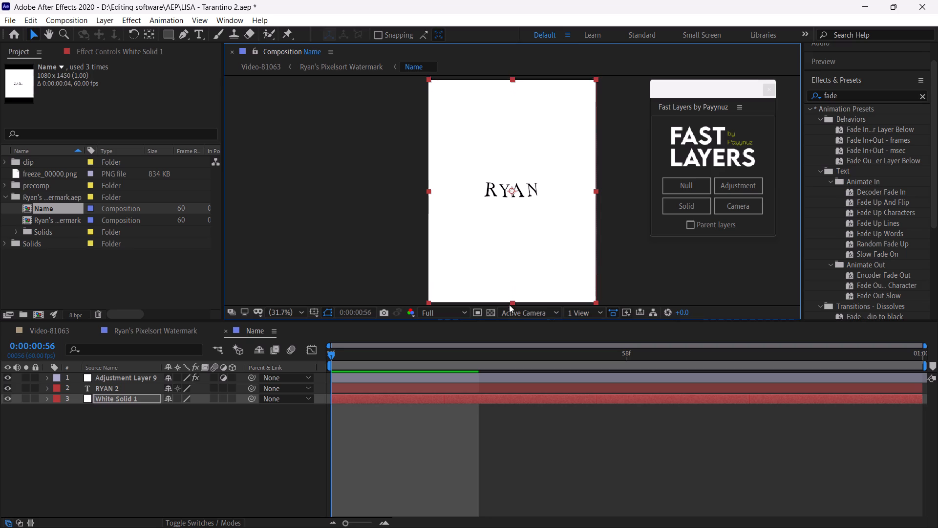
left_click_drag(509, 305, 510, 308)
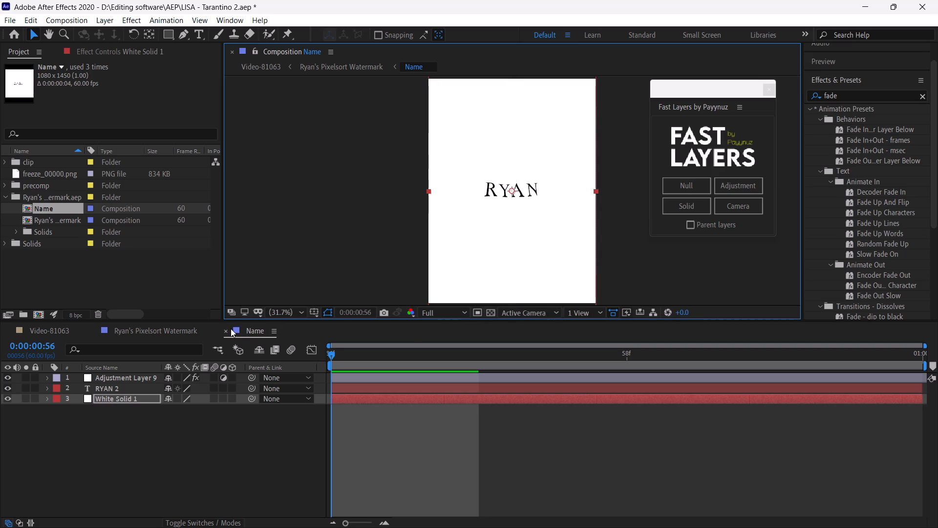
left_click(225, 330)
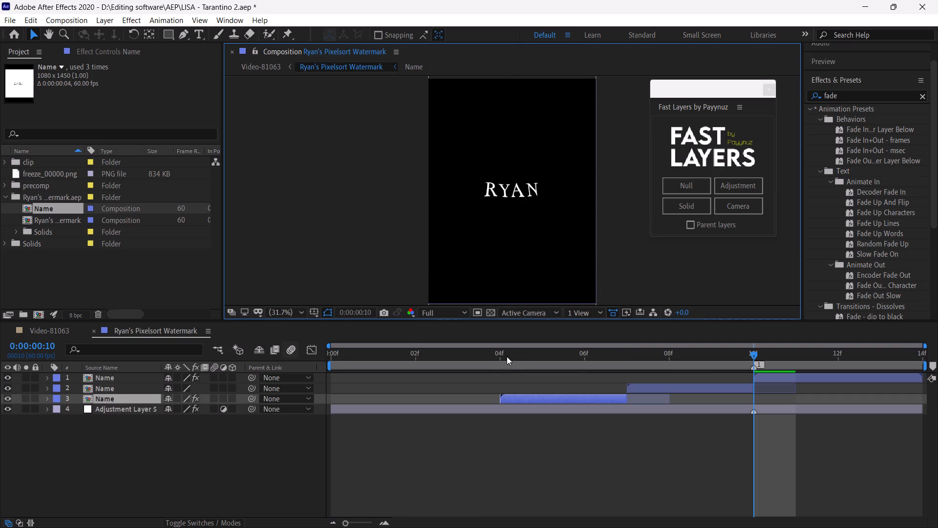
Scrub through the Ryan's Pixelsort Watermark composition and the watermark transition in Video-81063 to check that it fills the frame.
left_click(523, 353)
left_click_drag(523, 353, 663, 398)
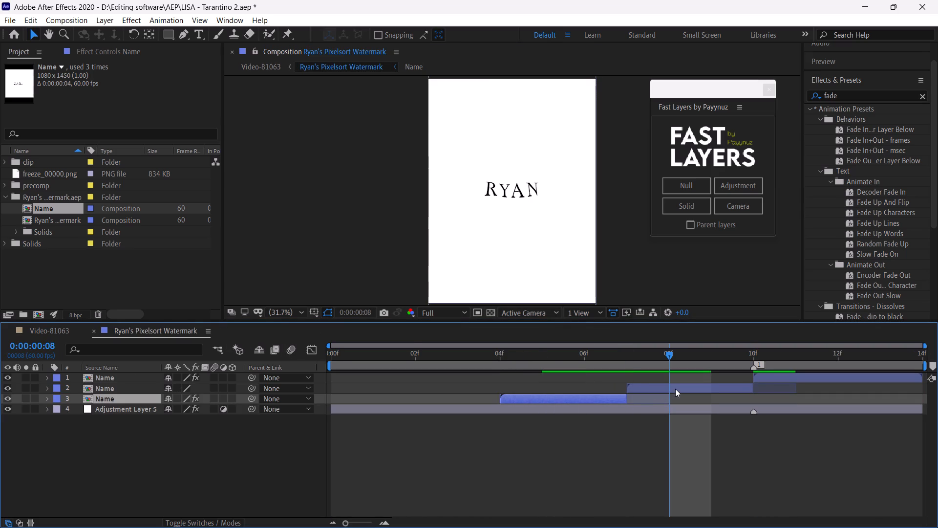
left_click(71, 333)
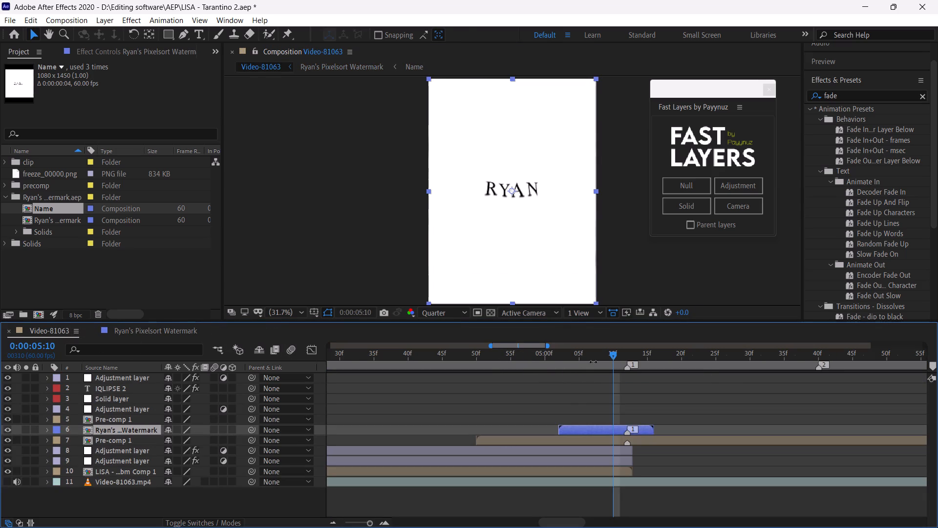
left_click_drag(589, 356, 606, 382)
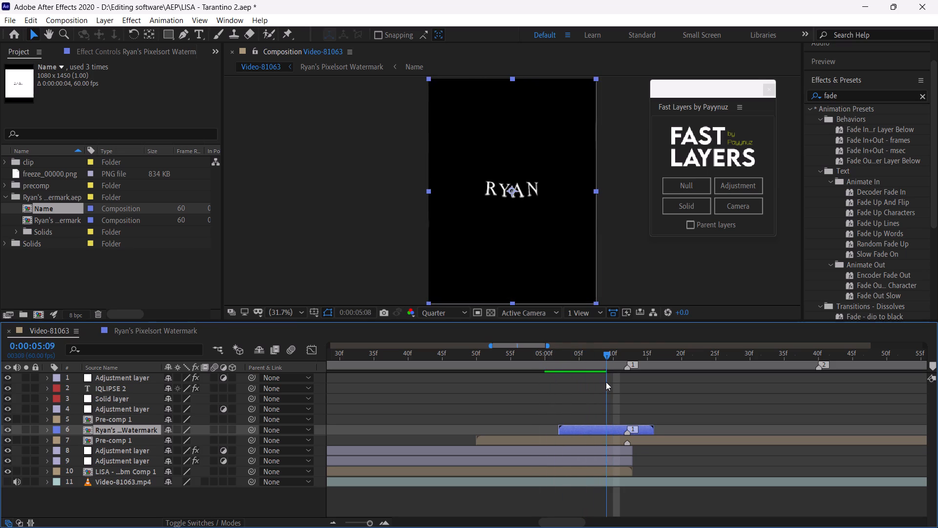
left_click_drag(606, 382, 694, 406)
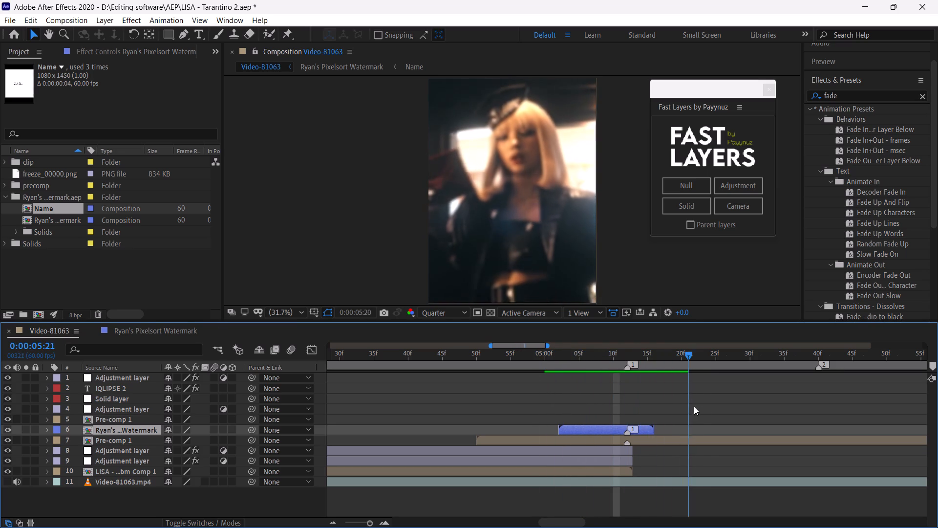
Preview and scrub the watermark transition in Video-81063 from 0:00:05:00 to about 0:00:05:10 to check its playback and coverage.
left_click_drag(694, 406, 543, 414)
key("space")
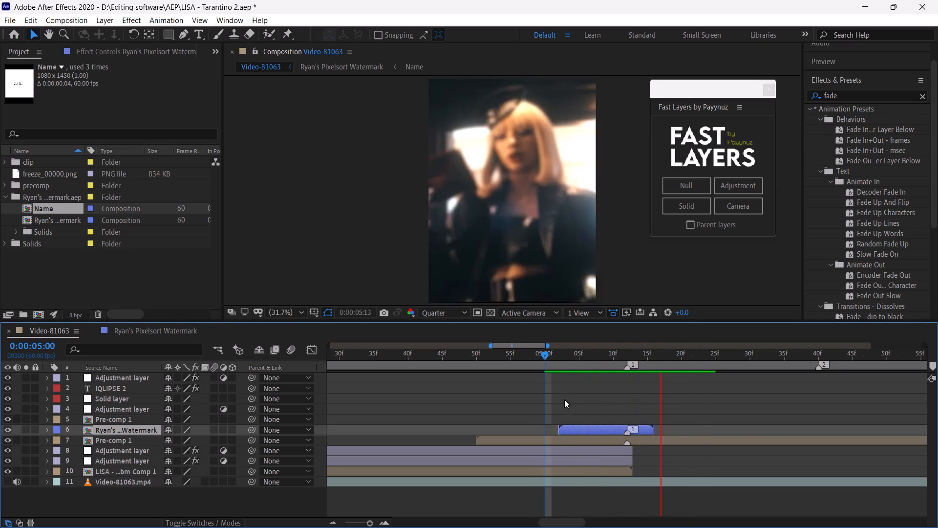
left_click(548, 352)
key("space")
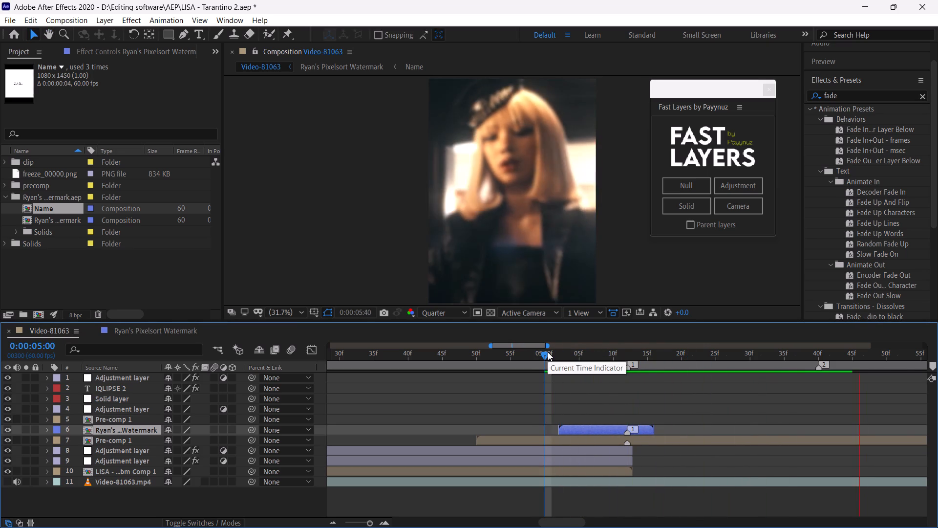
left_click(548, 352)
key("space")
left_click(548, 352)
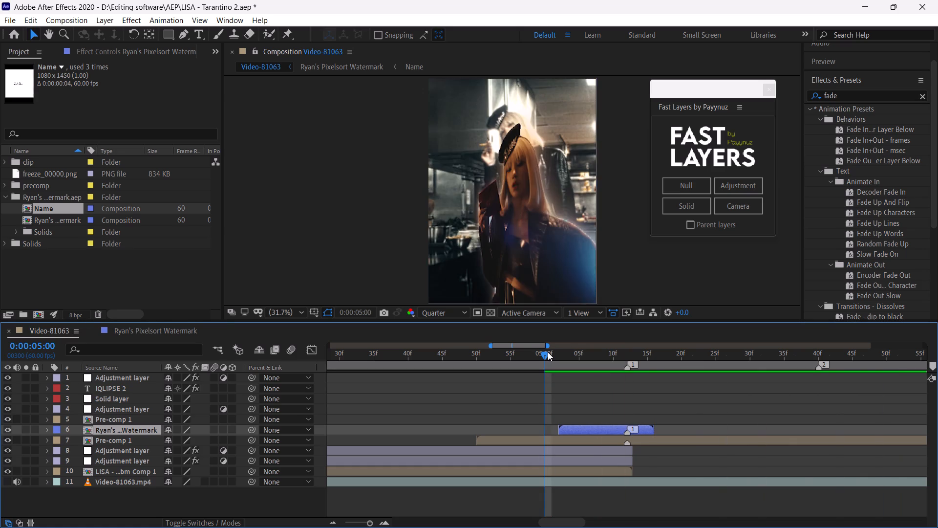
key("space")
left_click_drag(548, 352, 606, 392)
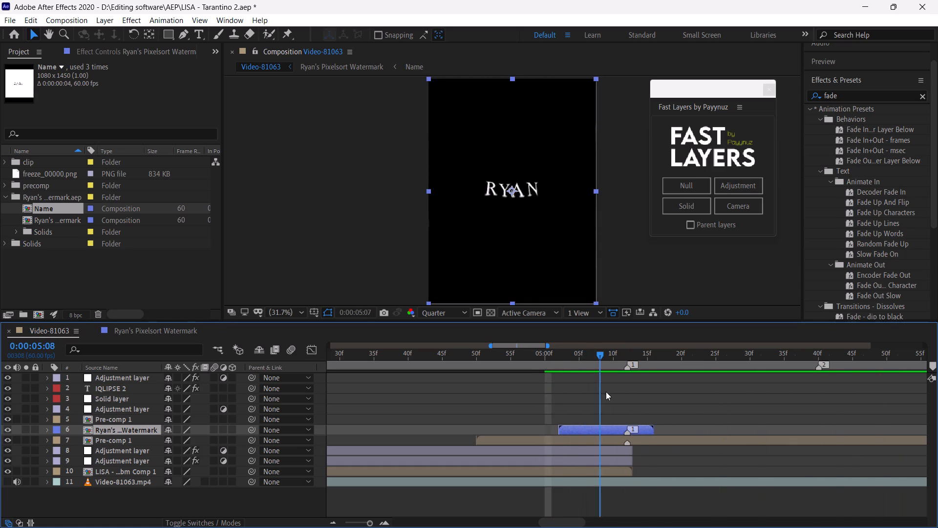
left_click_drag(606, 392, 617, 396)
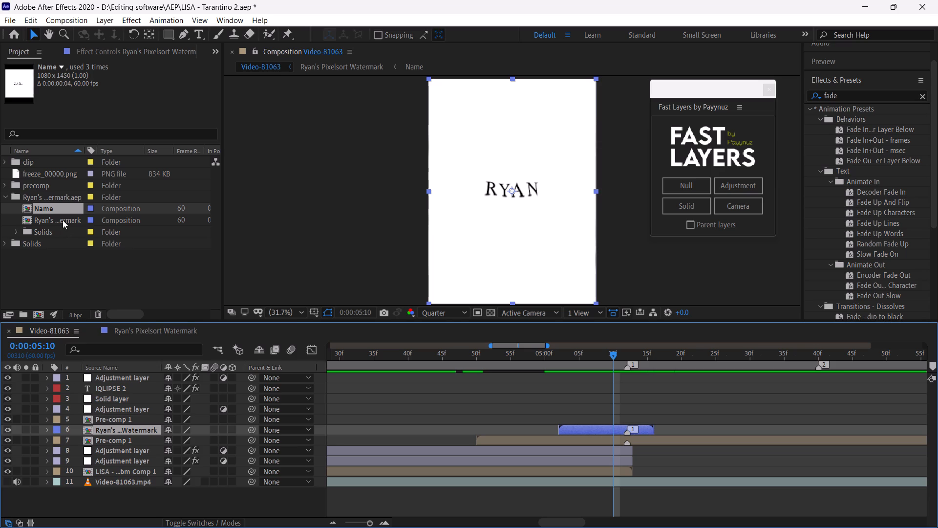
In the nested Name composition, replace the text RYAN with IQLIPSE, close the nested compositions, and save the project.
double_click(608, 431)
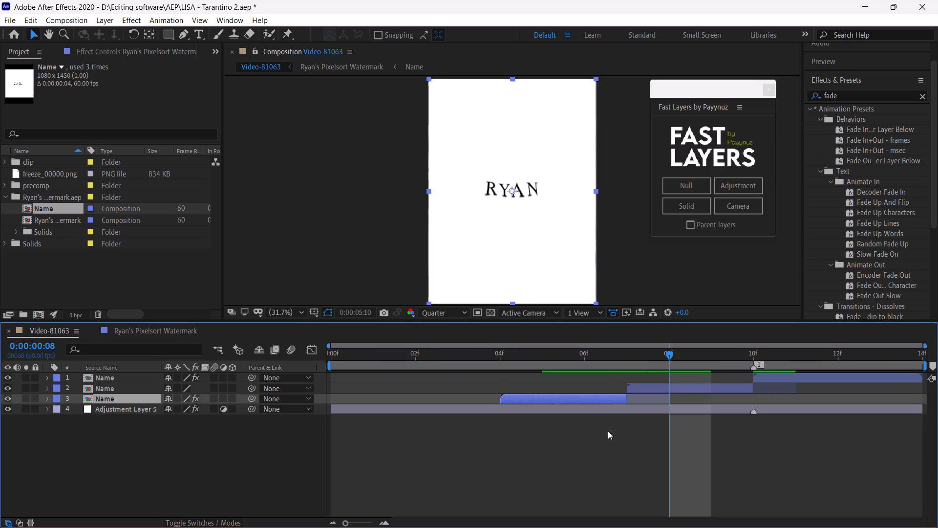
double_click(579, 399)
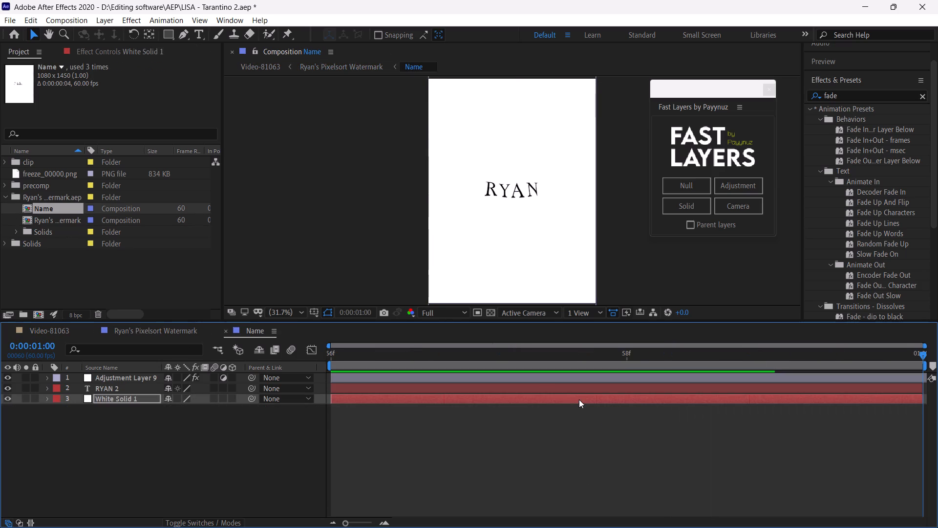
left_click(543, 362)
double_click(549, 388)
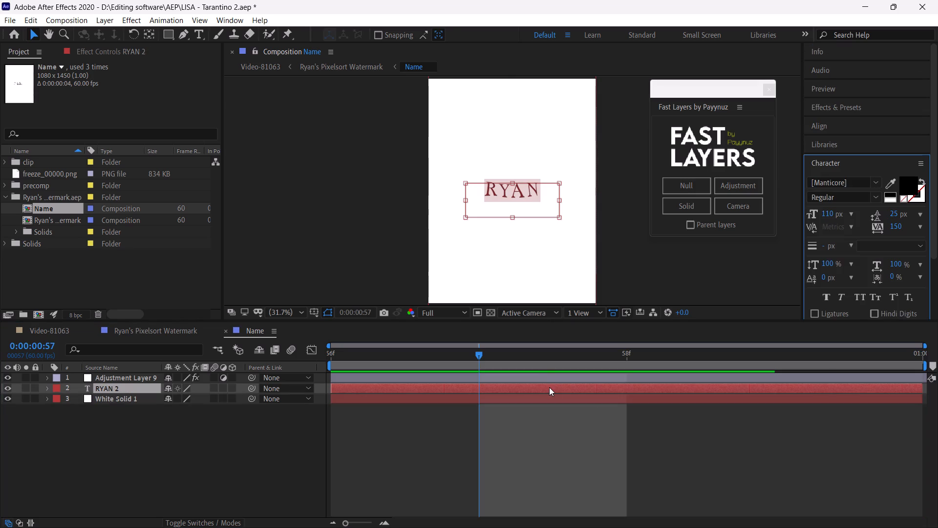
key("shift+i")
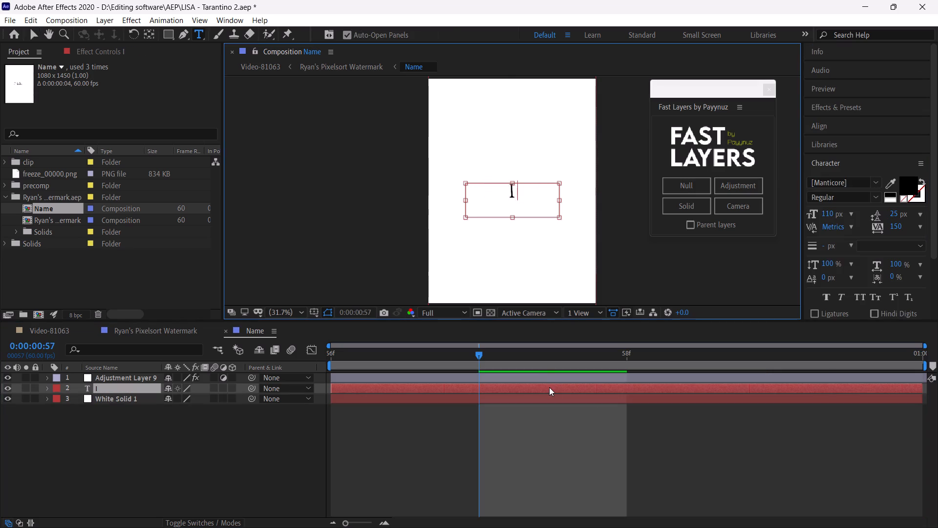
type("QLIPSE")
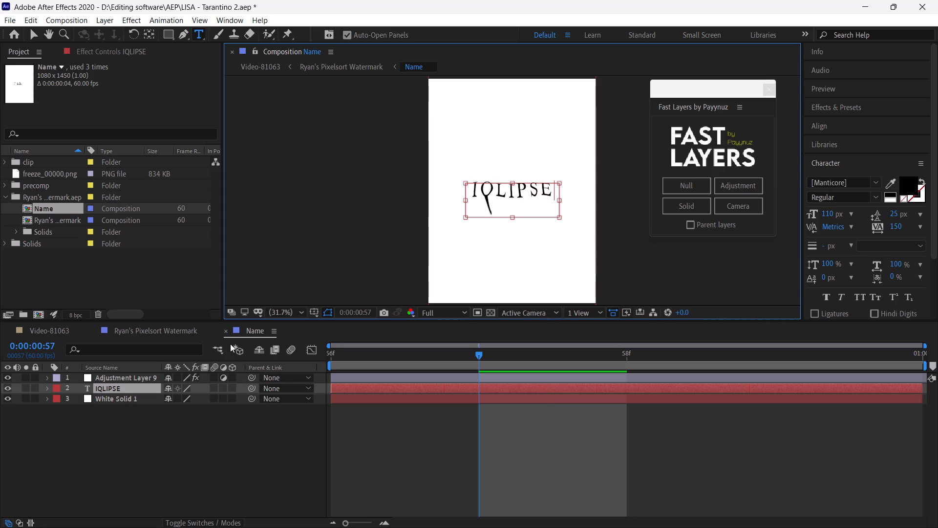
left_click(230, 330)
left_click(95, 330)
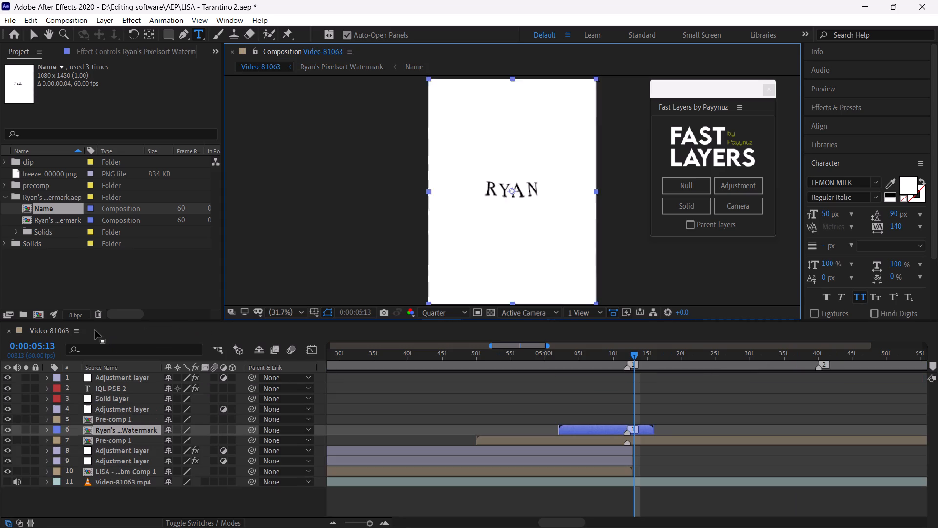
key("ctrl+s")
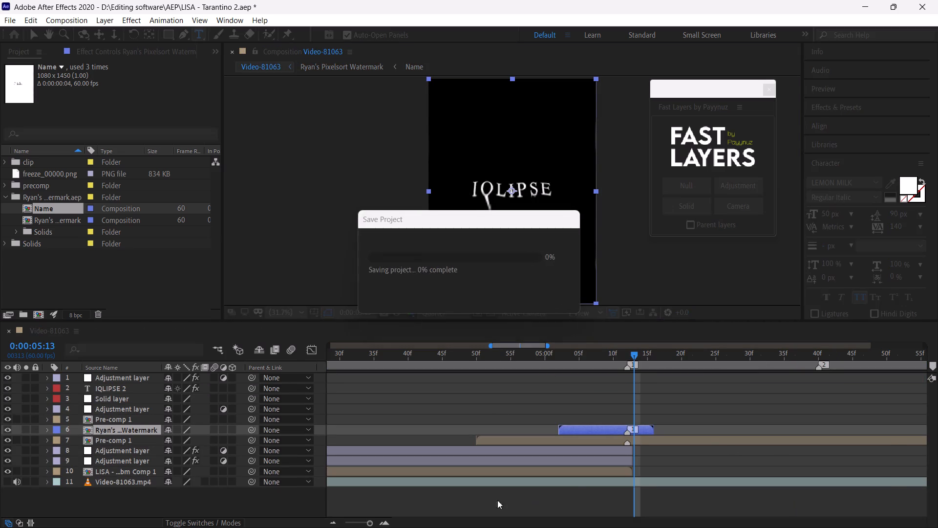
Duplicate the Ryan's Pixelsort Watermark layer, place the copy above the second Pre-comp 1, and align its marker to 0:00:09:00.
left_click(357, 523)
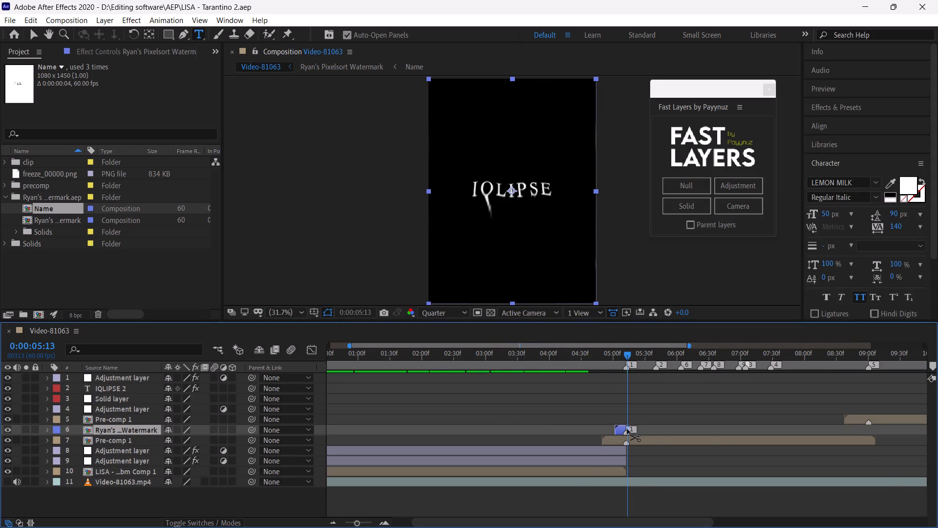
key("ctrl+d")
left_click_drag(149, 429, 154, 407)
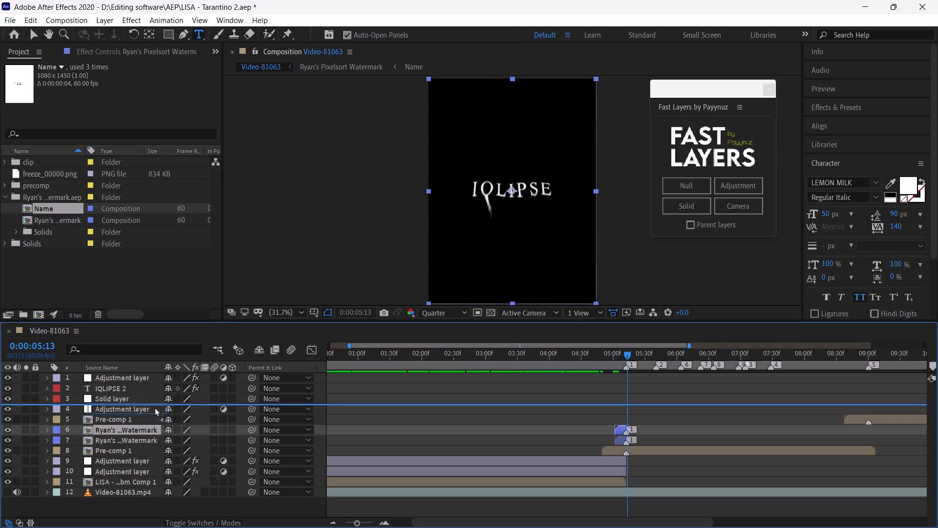
left_click_drag(154, 407, 157, 414)
left_click_drag(620, 418, 807, 431)
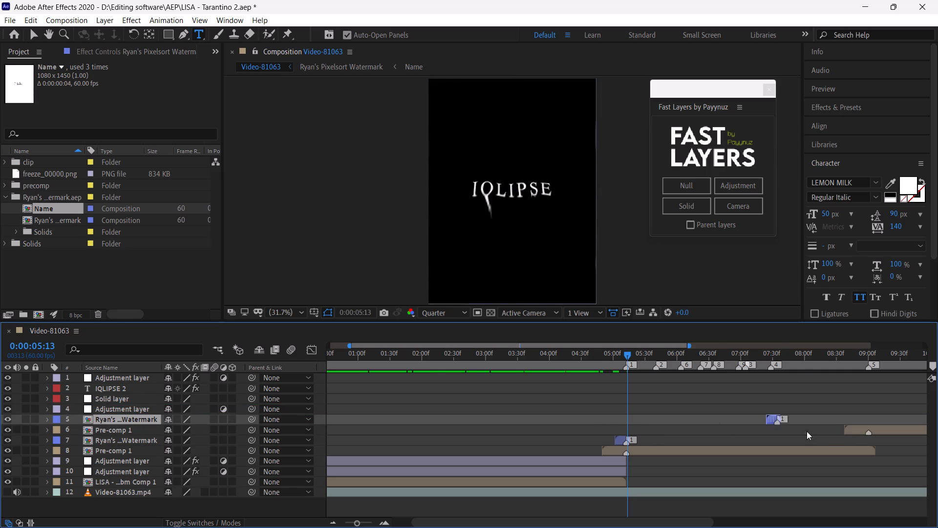
left_click_drag(807, 431, 862, 436)
left_click_drag(859, 352, 866, 371)
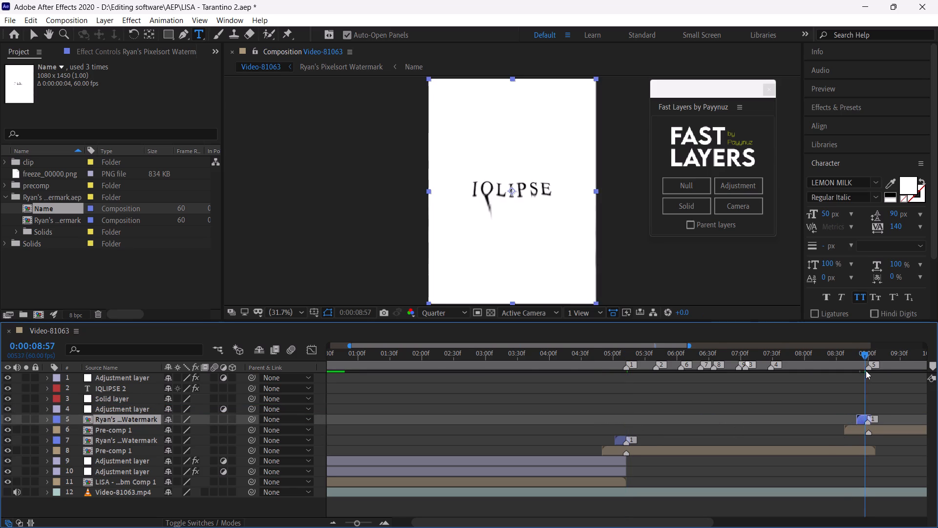
left_click_drag(866, 371, 868, 376)
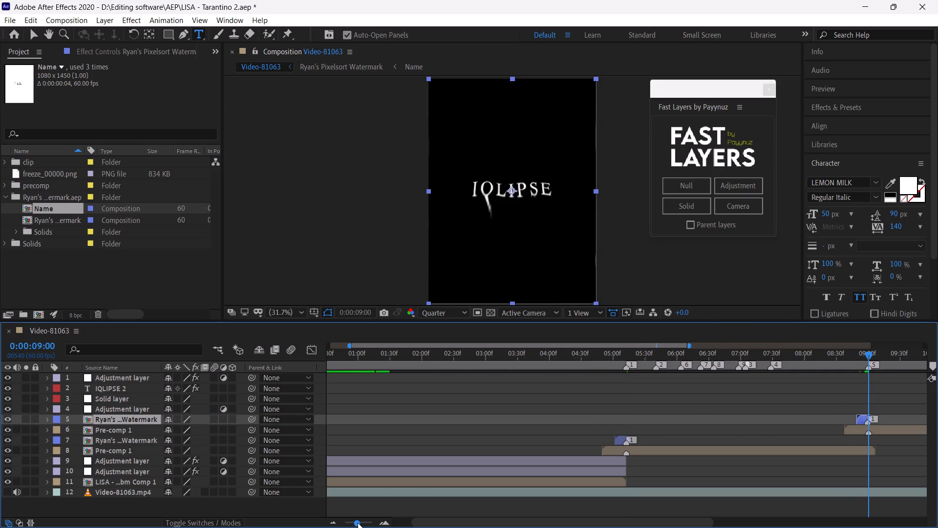
left_click_drag(358, 523, 374, 526)
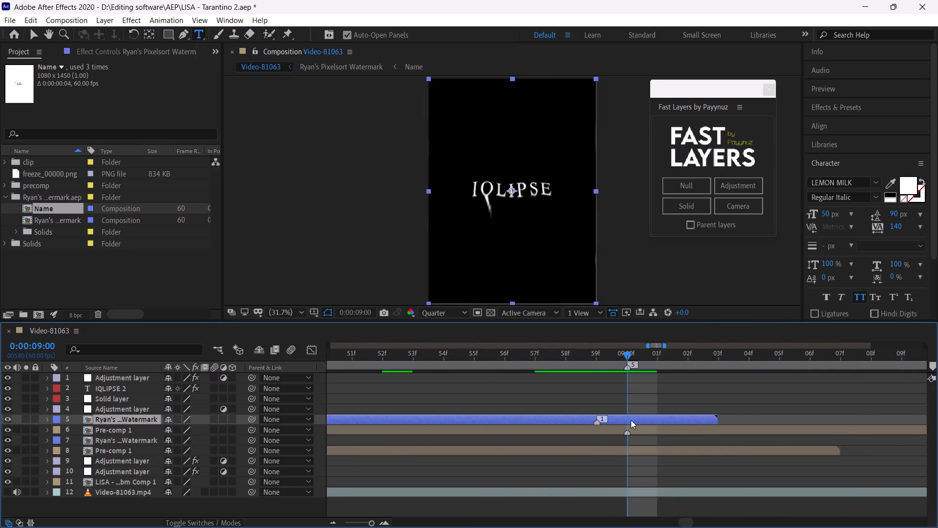
left_click_drag(630, 419, 654, 422)
Preview the second watermark transition repeatedly from 0:00:08:48 to check its timing over the cut.
left_click_drag(370, 522, 361, 520)
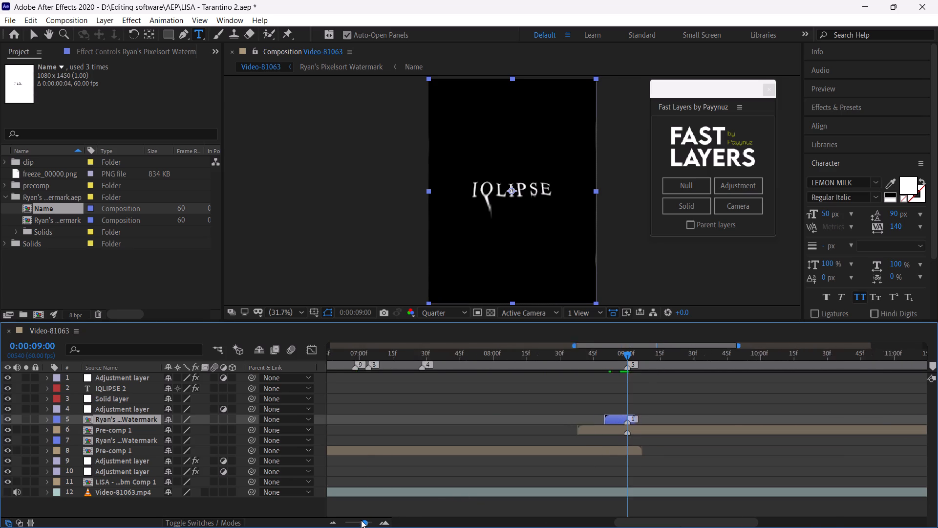
left_click_drag(361, 520, 357, 520)
left_click(614, 357)
key("space")
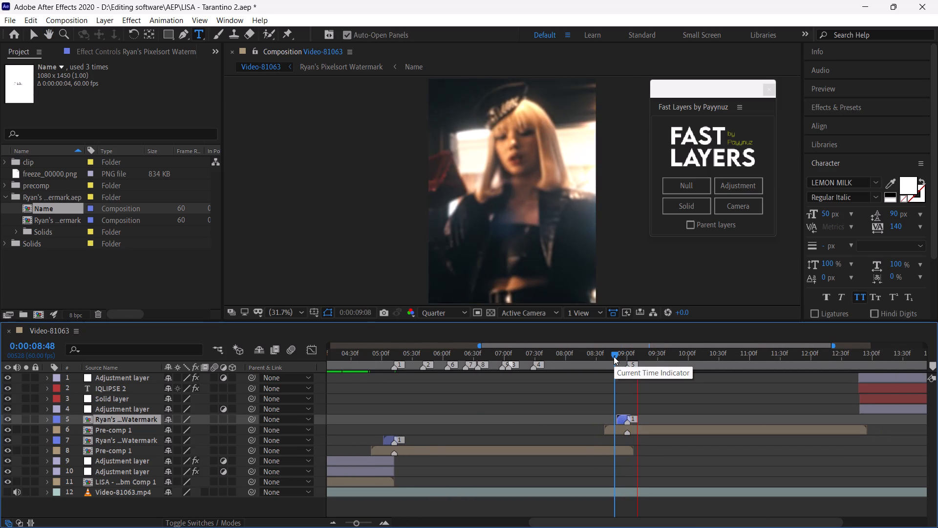
left_click(614, 356)
key("space")
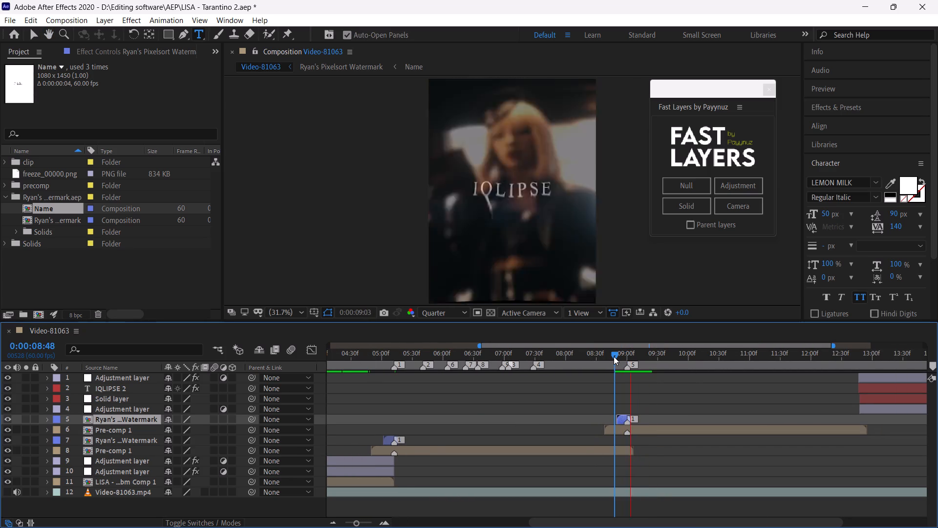
left_click(614, 356)
key("space")
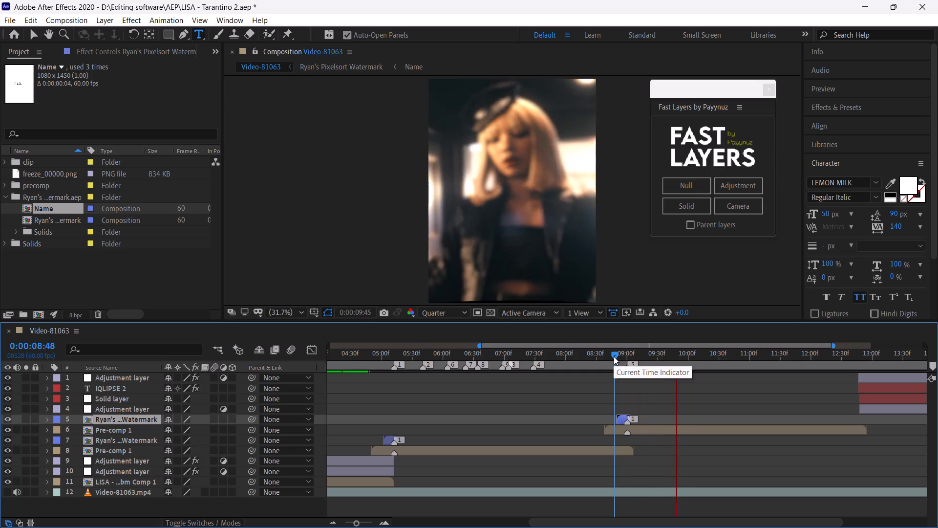
Preview the first watermark transition from 0:00:04:18 and again from 0:00:04:34 to check the IQLIPSE text and timing.
left_click(338, 351)
key("space")
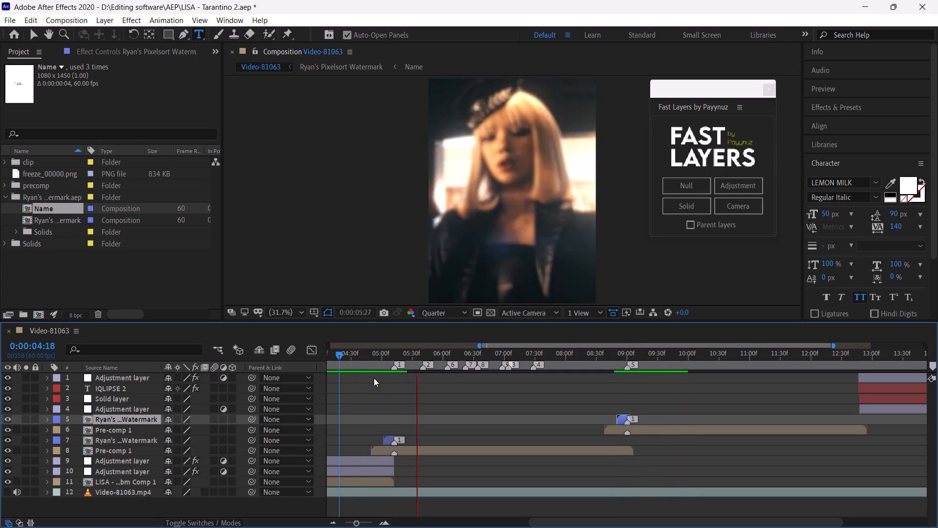
left_click(355, 357)
key("space")
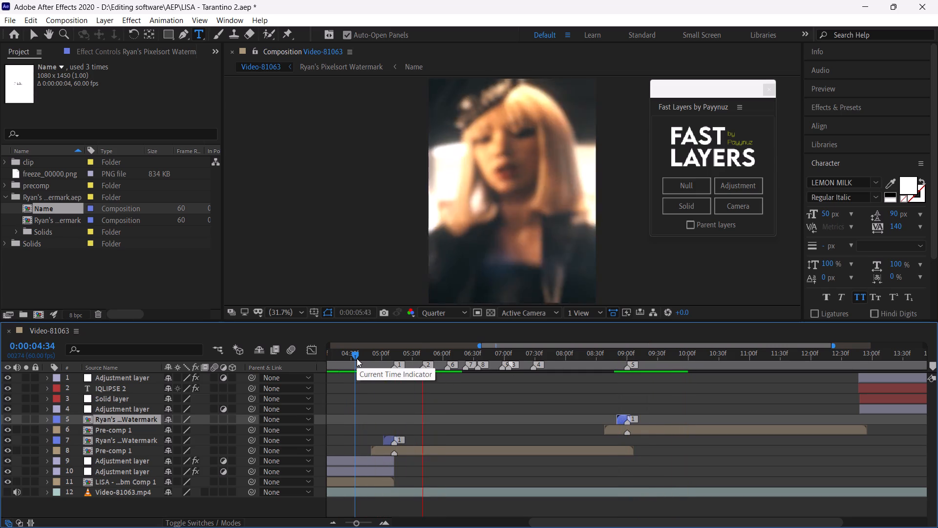
left_click(357, 358)
key("space")
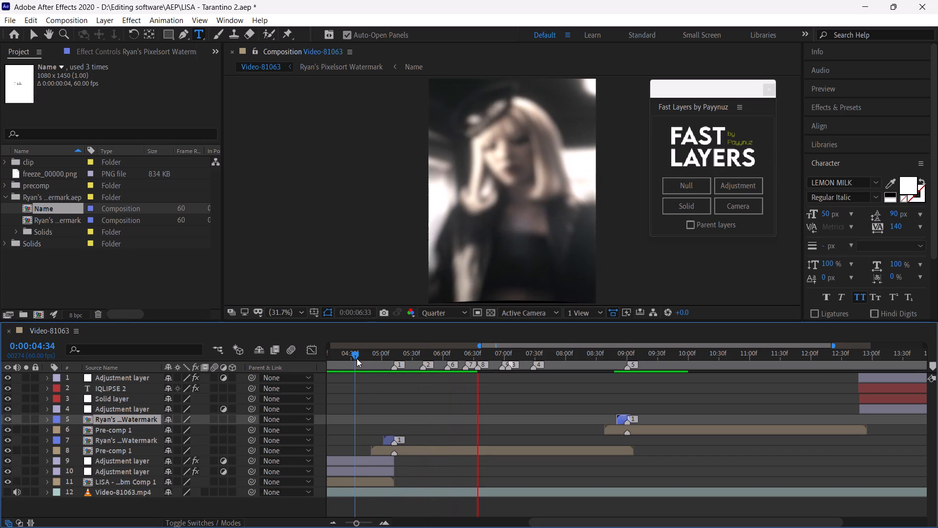
Save the project.
key("ctrl+s")
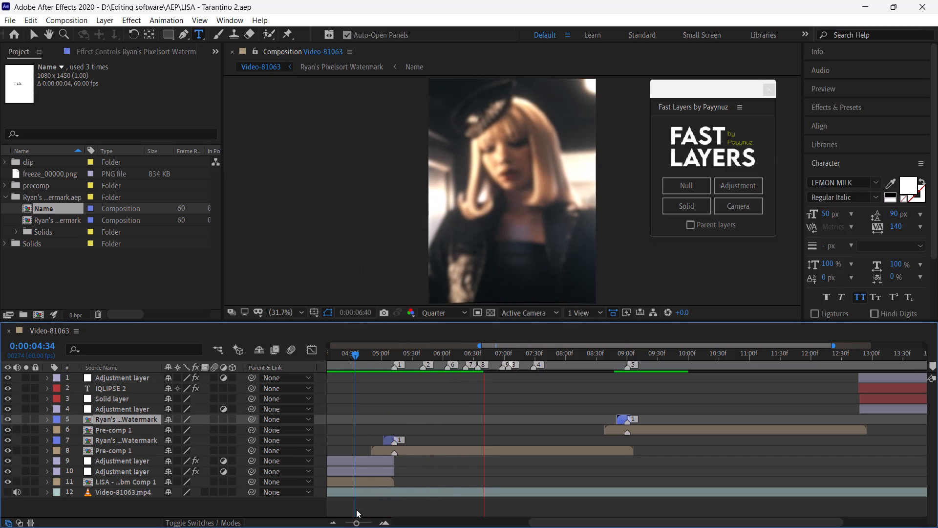
Preview Video-81063 from 0:00:00:00 through the first watermark transition to review the whole opening.
left_click_drag(353, 524, 328, 518)
left_click(421, 501)
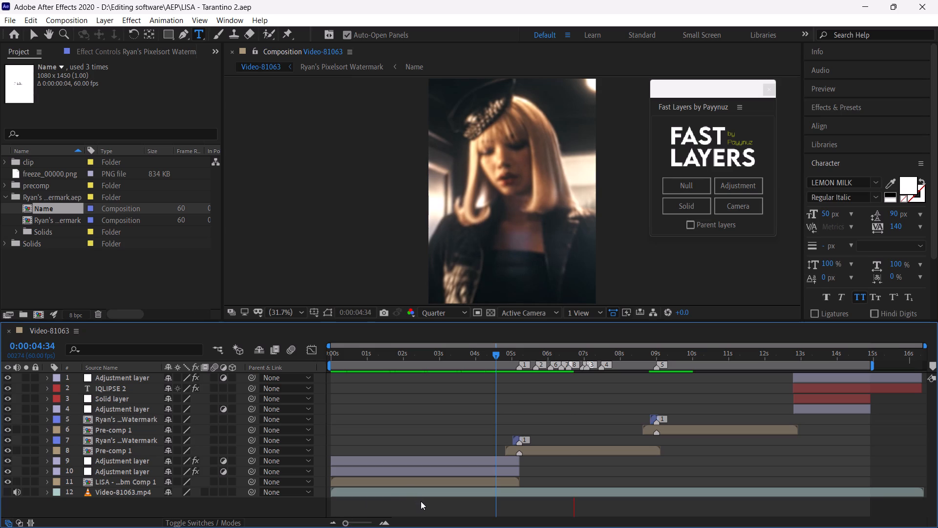
left_click(360, 356)
left_click_drag(360, 356, 290, 355)
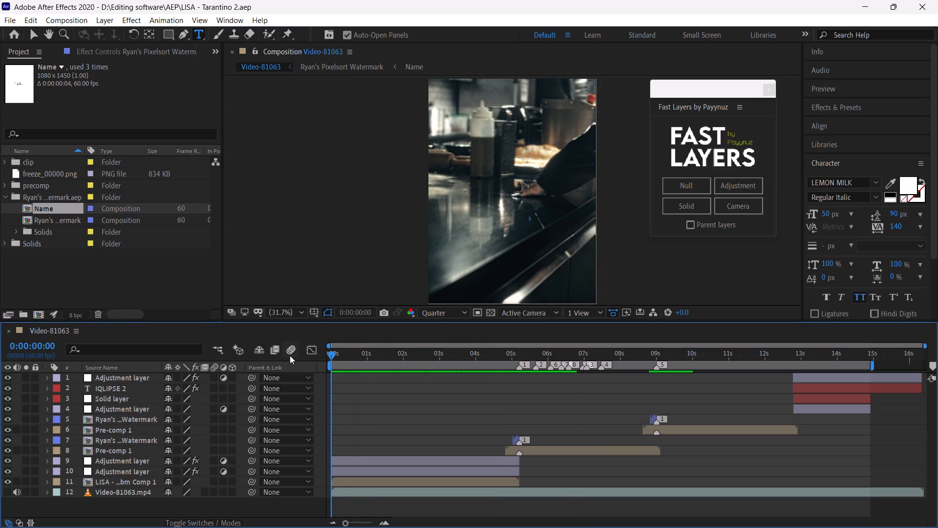
key("ctrl+s")
key("space")
scroll(527, 413, "up", 1)
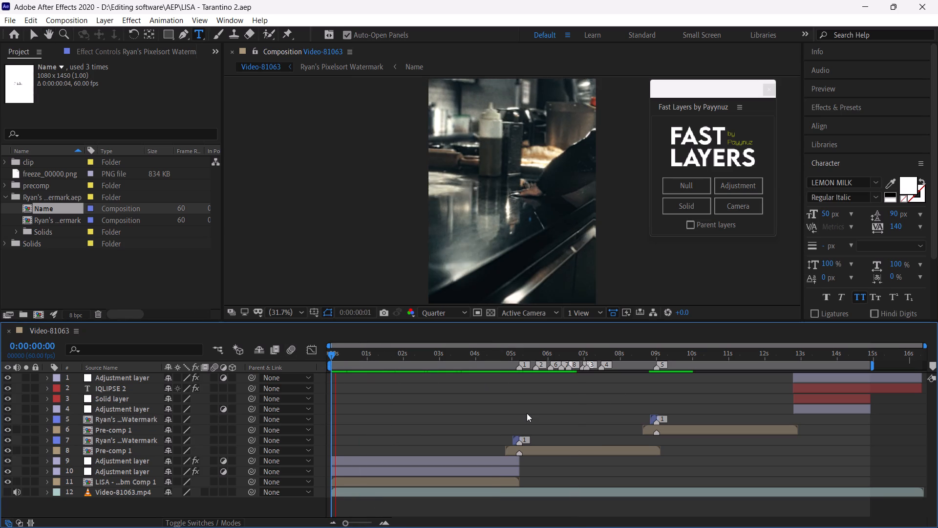
scroll(527, 413, "up", 1)
scroll(527, 413, "down", 4)
scroll(527, 413, "up", 1)
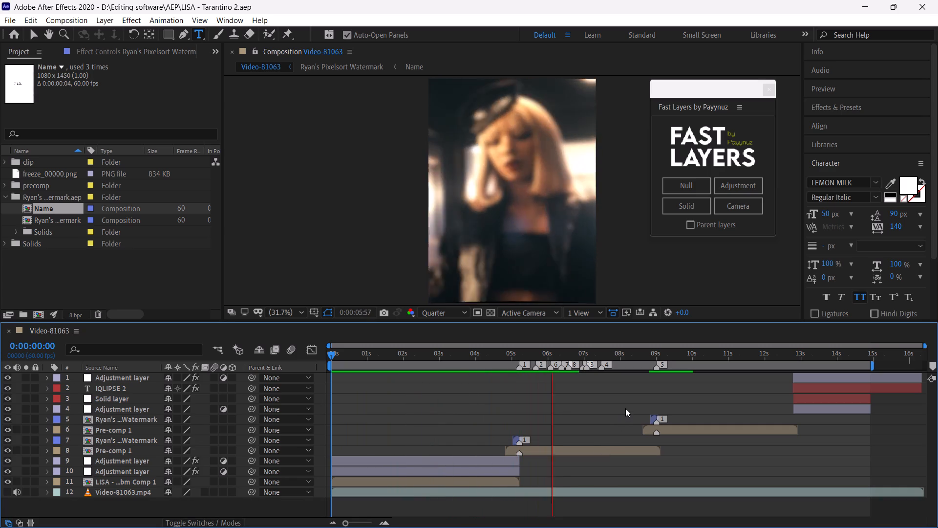
Replay the first watermark transition from 0:00:05:04 and again from 0:00:04:44 to check how it flows.
left_click(514, 357)
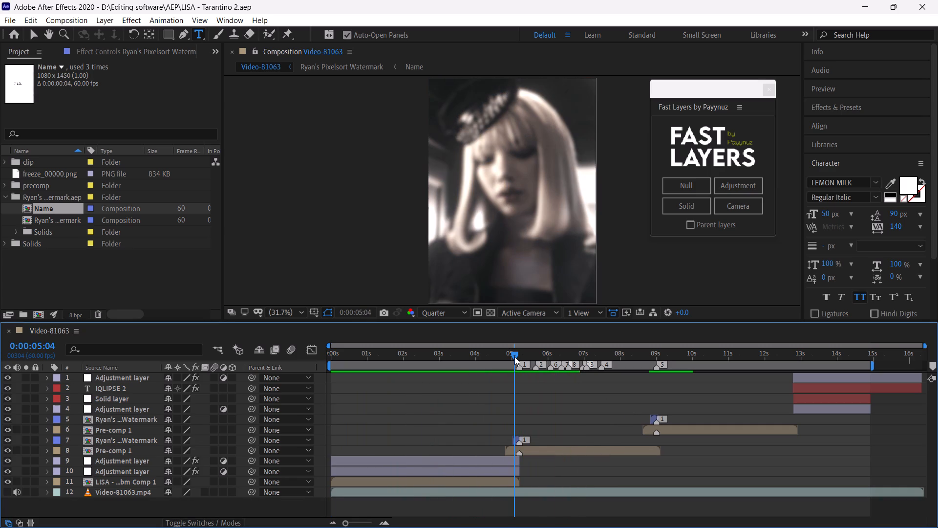
key("space")
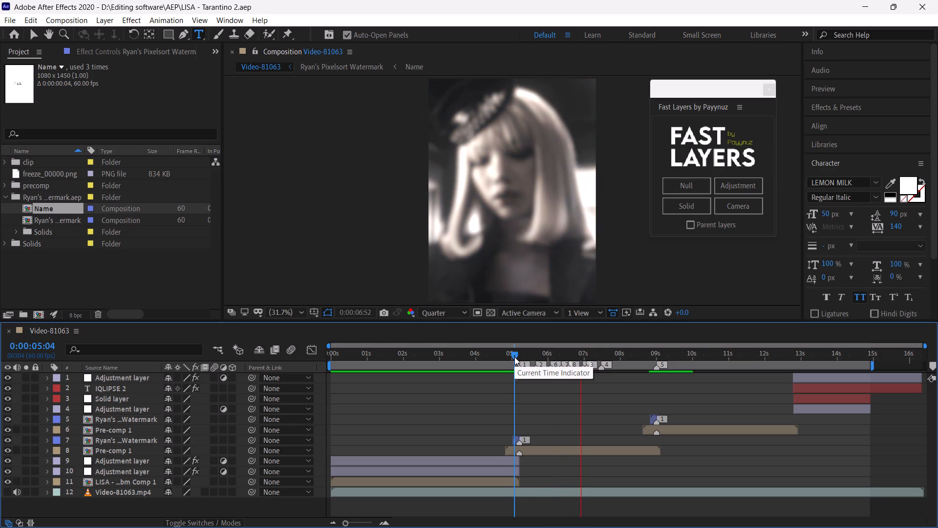
left_click(502, 355)
key("space")
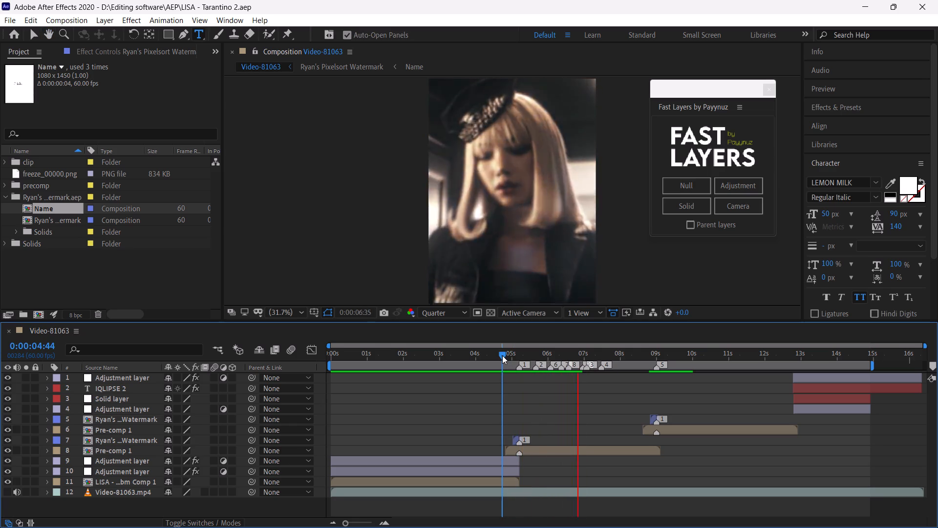
left_click(502, 355)
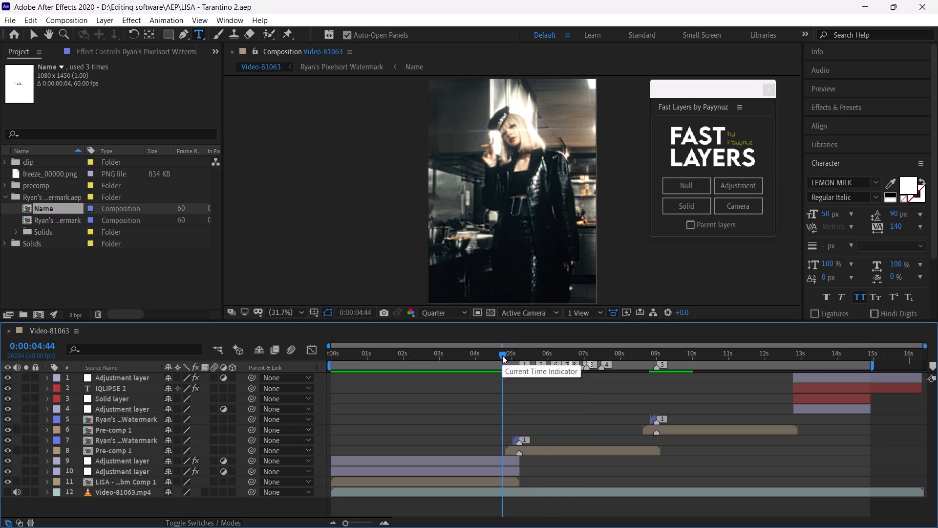
key("ctrl+s")
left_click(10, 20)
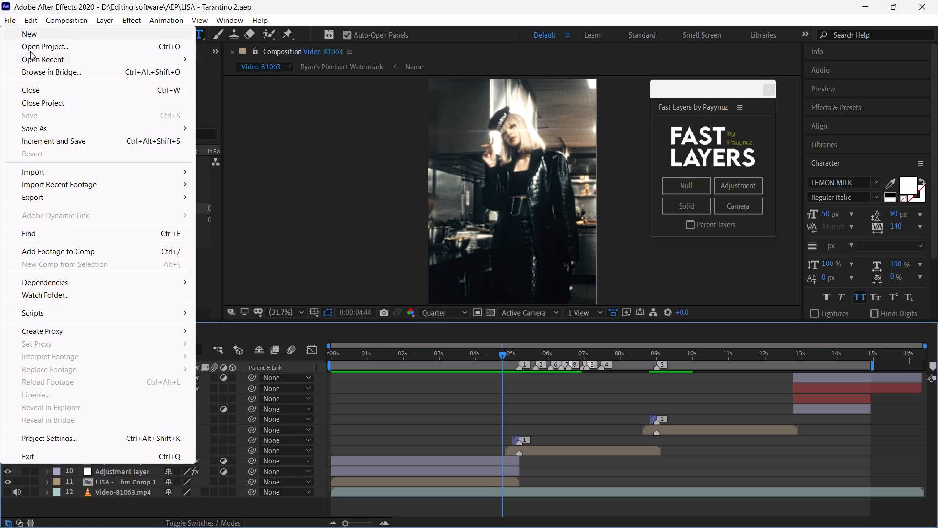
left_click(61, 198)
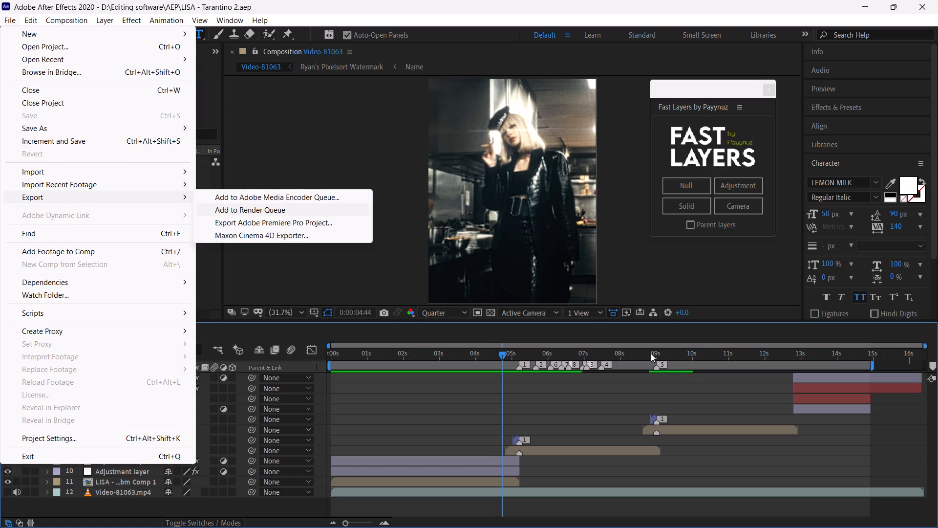
Preview the IQLIPSE end card of Video-81063 from about 0:00:12:45 to check the ending.
left_click(792, 351)
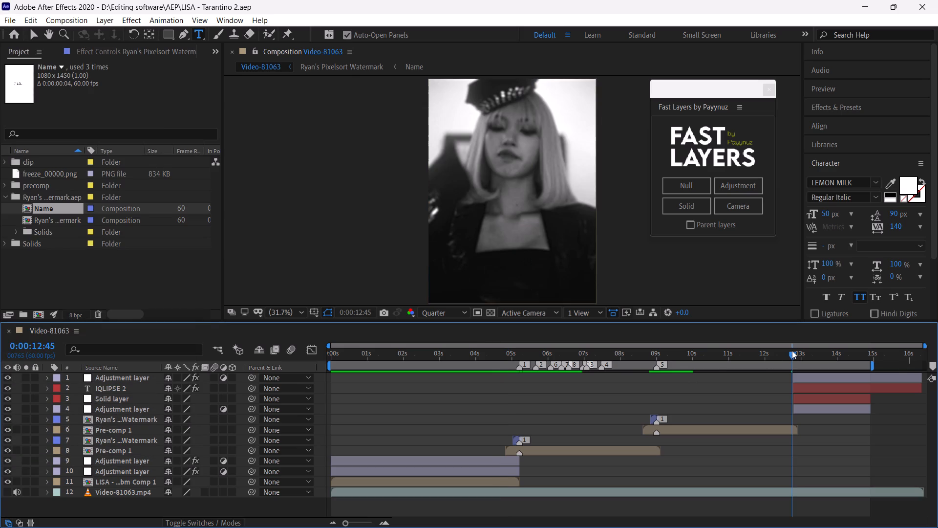
key("space")
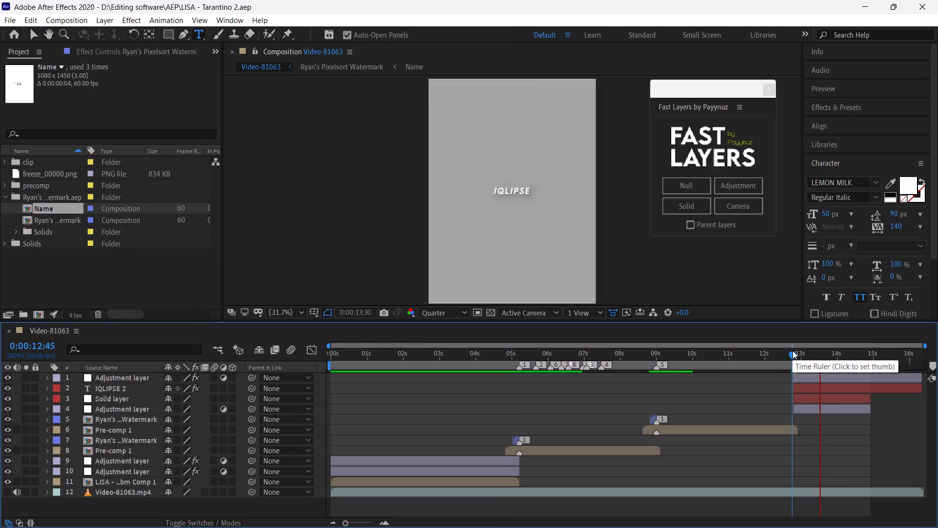
left_click(792, 351)
key("space")
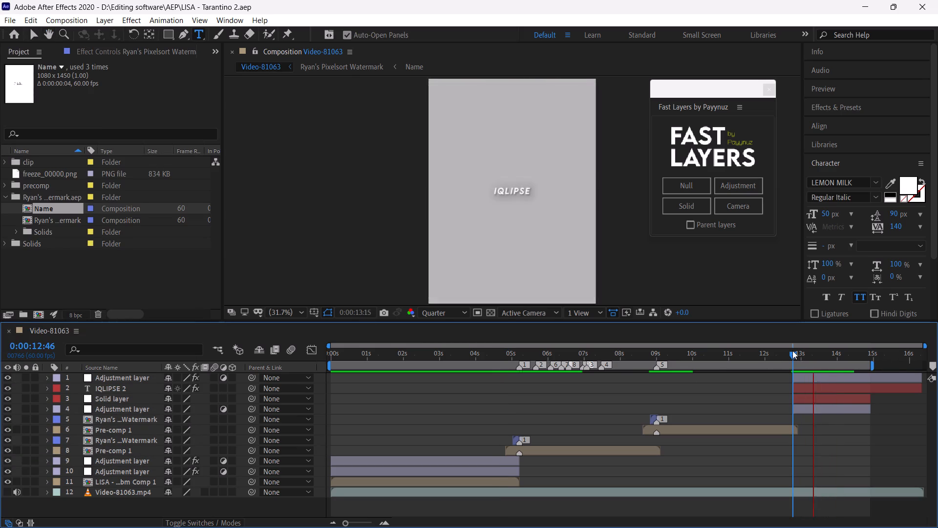
Replay the IQLIPSE end card of Video-81063 several times from 0:00:12:46 to check the text animation and fade.
left_click(792, 351)
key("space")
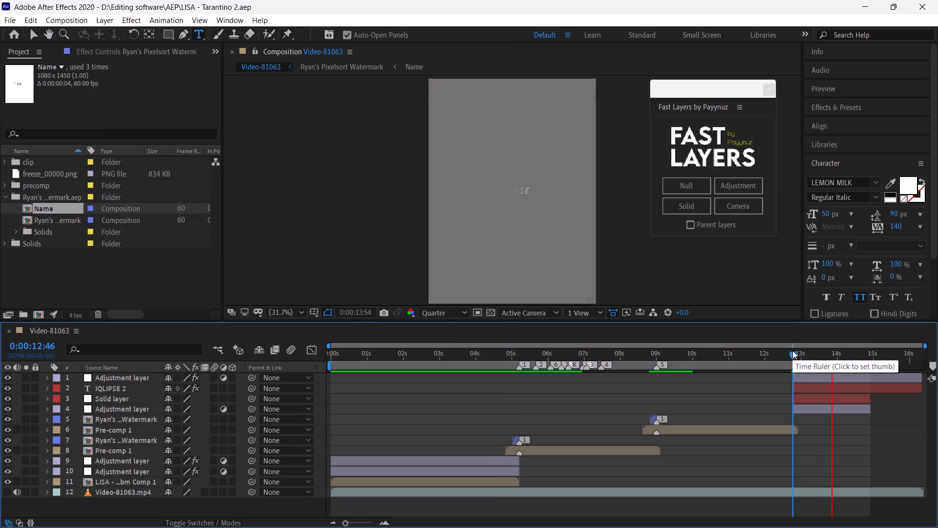
left_click(792, 351)
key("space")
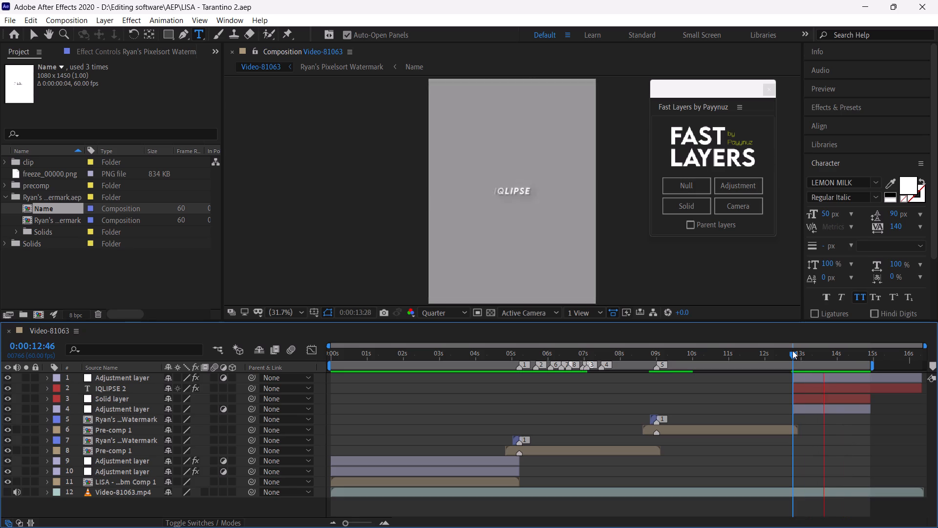
left_click(792, 351)
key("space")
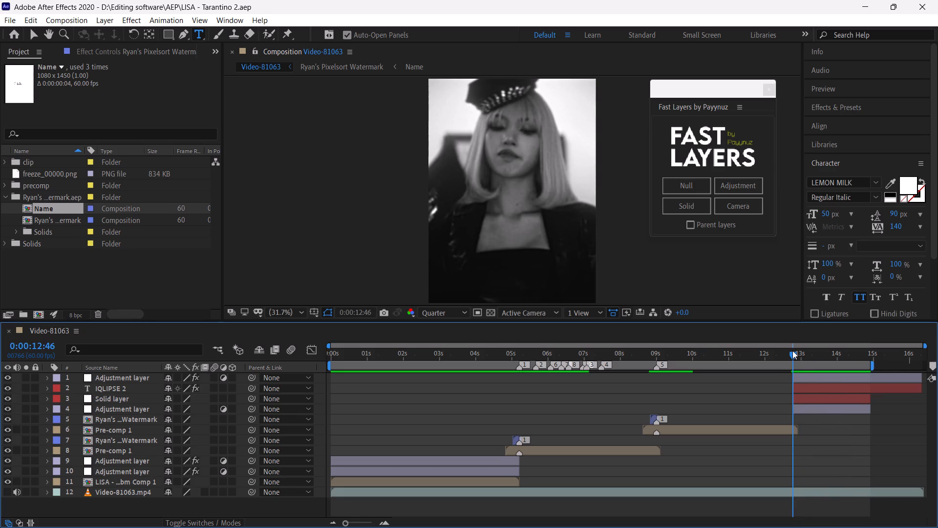
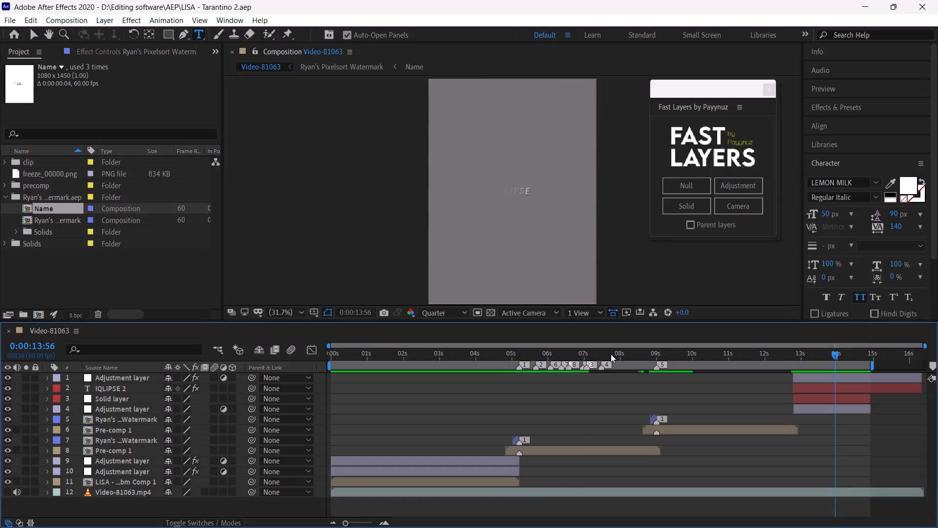
left_click_drag(641, 357, 653, 368)
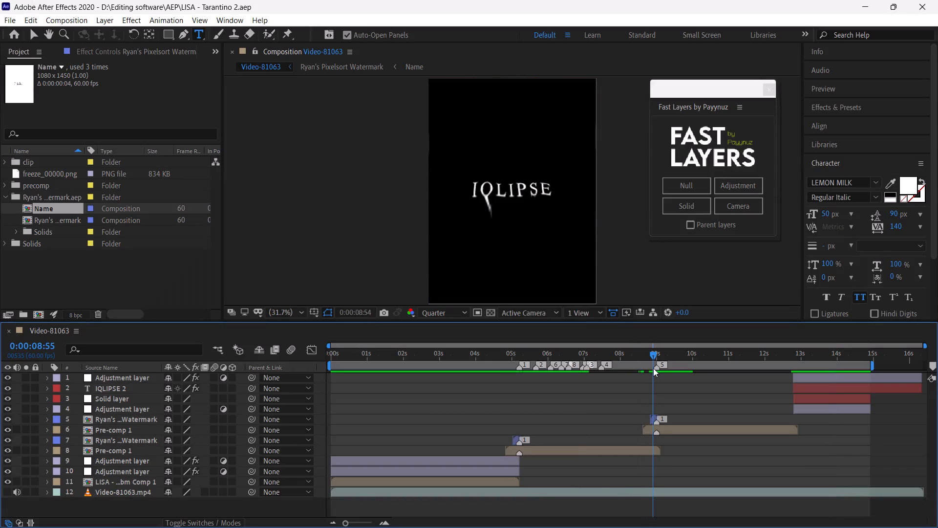
left_click_drag(653, 368, 653, 371)
Select the LISA Comp 1 layer that opens the Video-81063 timeline.
left_click(400, 484)
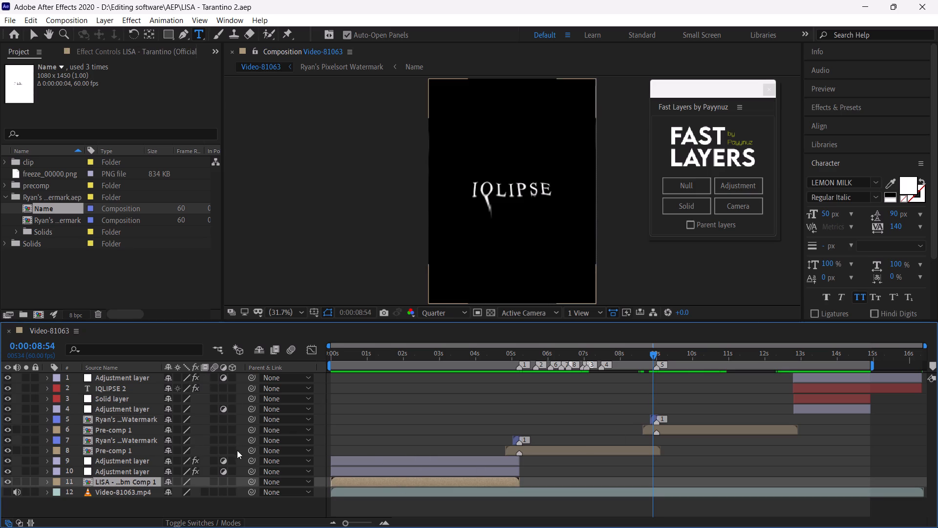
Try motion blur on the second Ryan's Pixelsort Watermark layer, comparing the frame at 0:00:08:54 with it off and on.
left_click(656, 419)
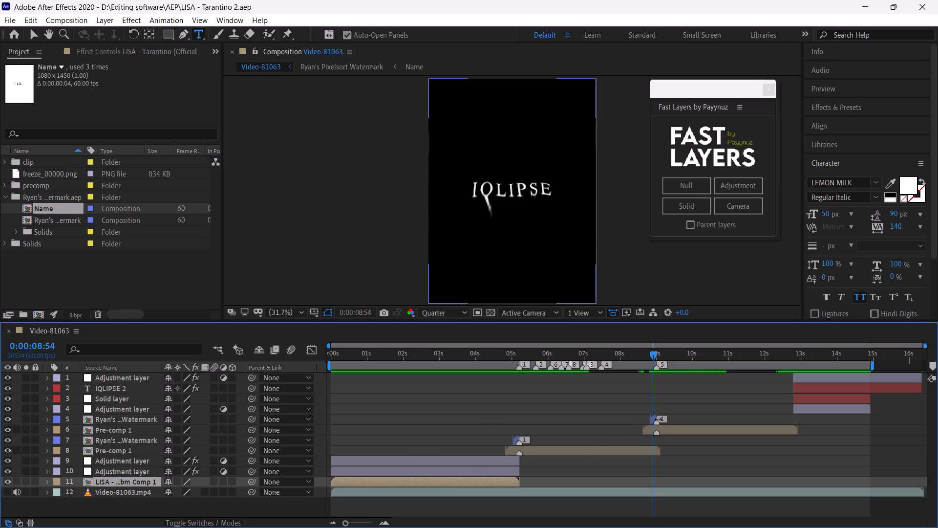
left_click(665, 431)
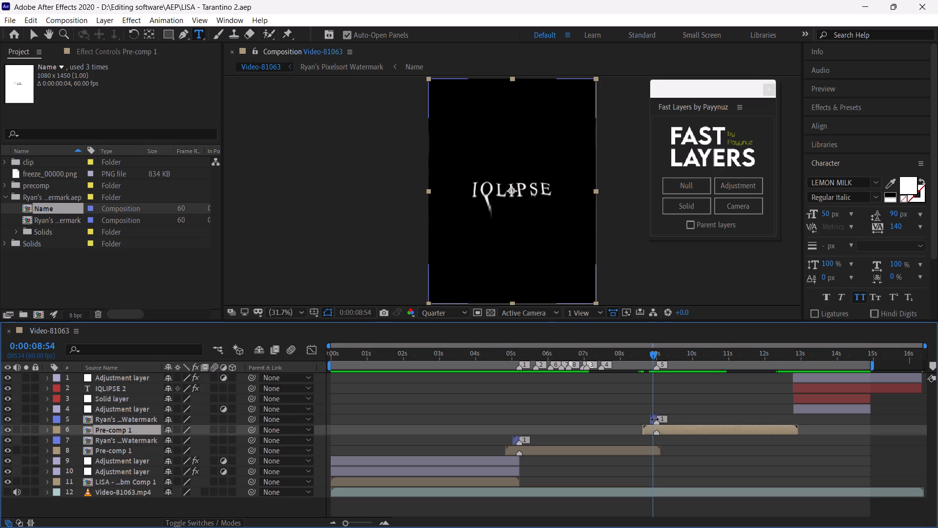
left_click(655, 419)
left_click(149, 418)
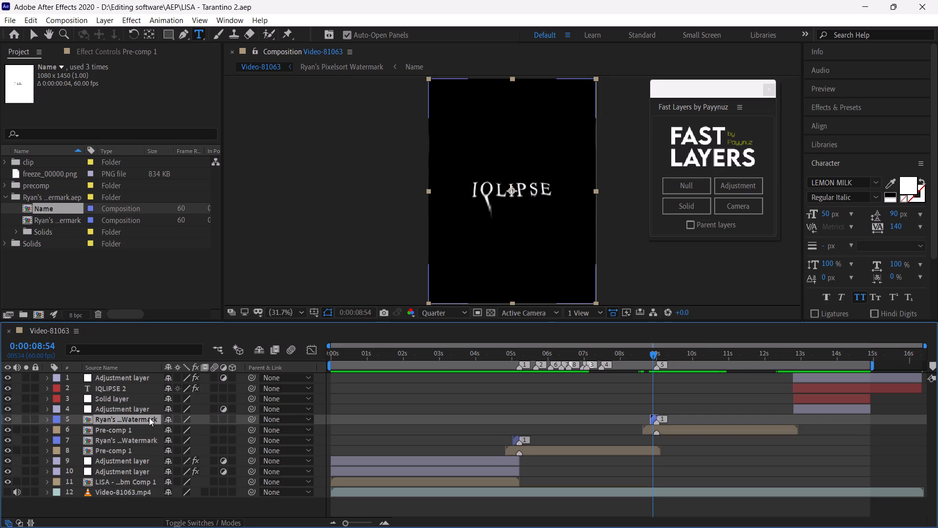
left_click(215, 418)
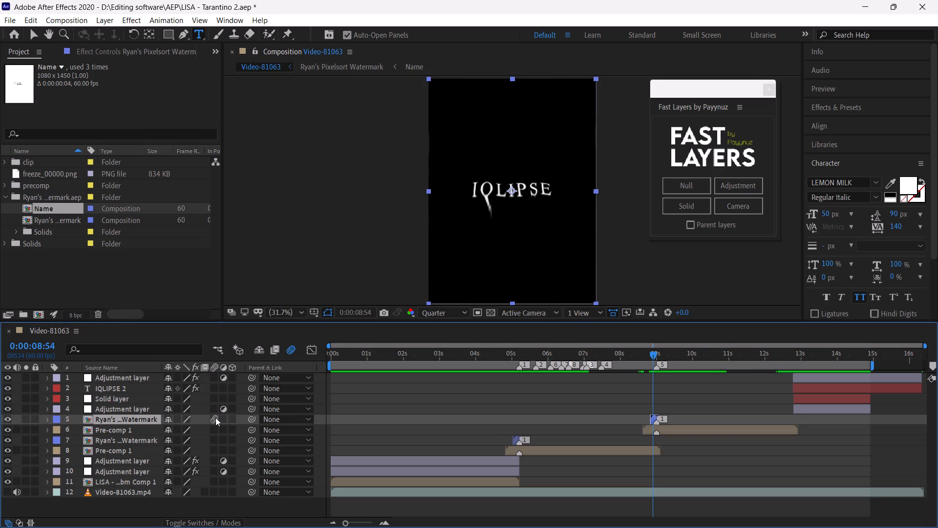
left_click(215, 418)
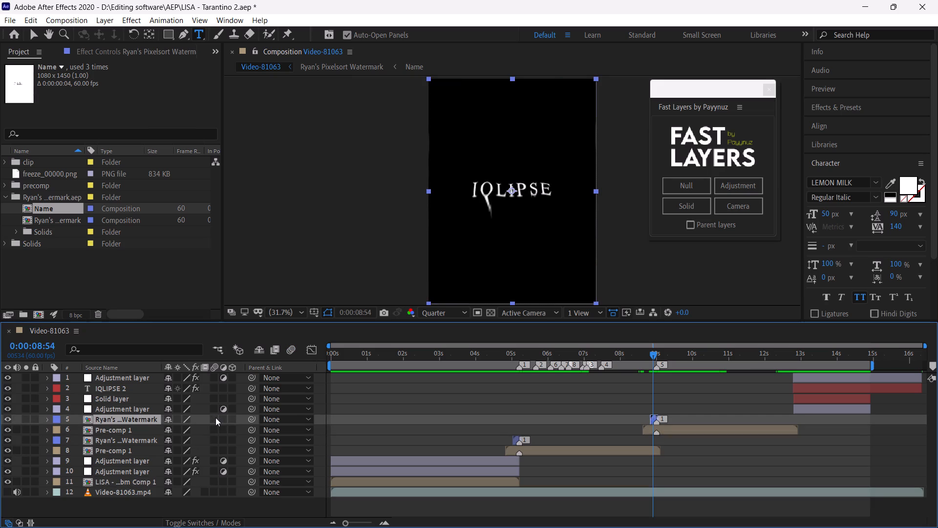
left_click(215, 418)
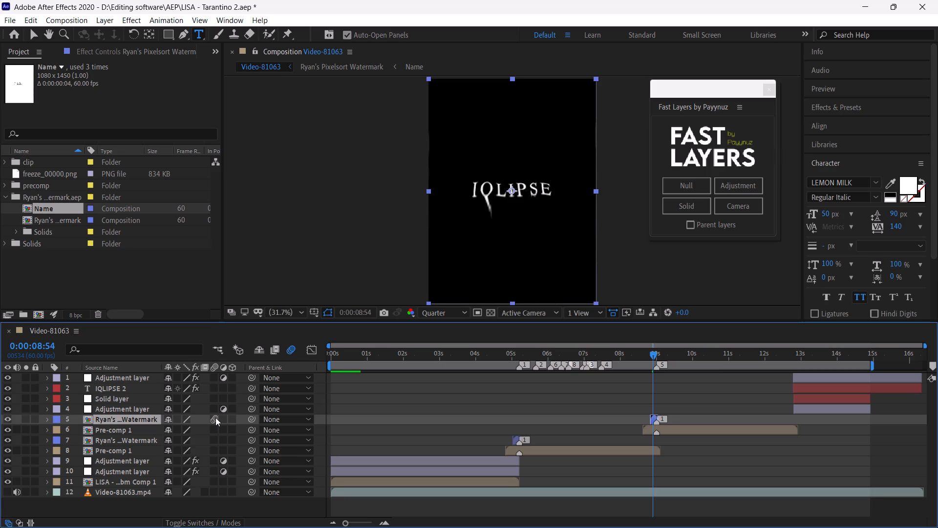
Set the composition preview resolution to Full.
left_click(448, 314)
left_click(437, 339)
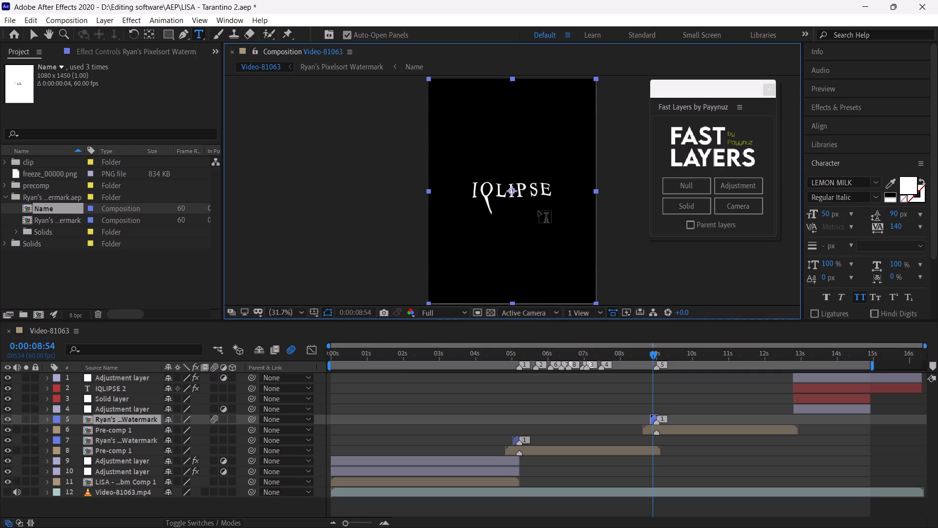
Examine the second watermark transition up close, frame by frame from 0:00:08:50 to 0:00:08:54, with motion blur on.
scroll(544, 187, "up", 2)
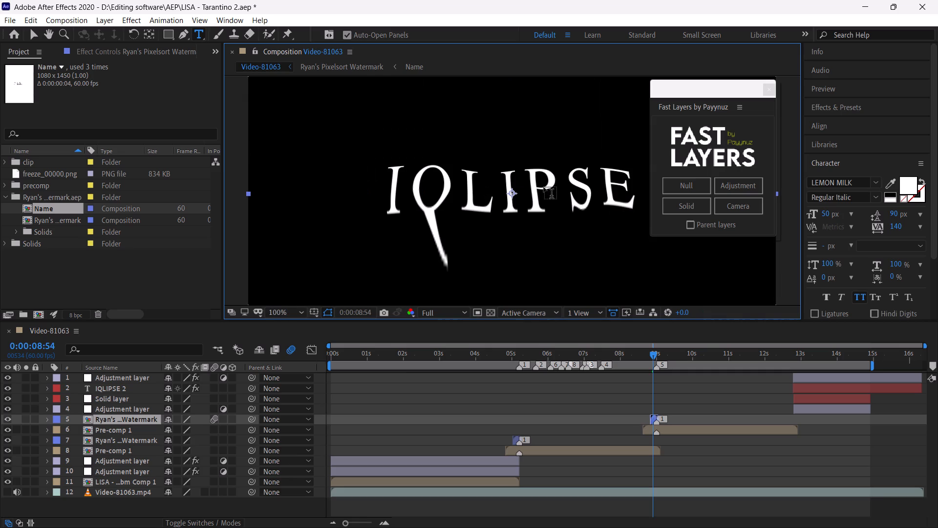
left_click_drag(355, 521, 371, 523)
left_click(607, 350)
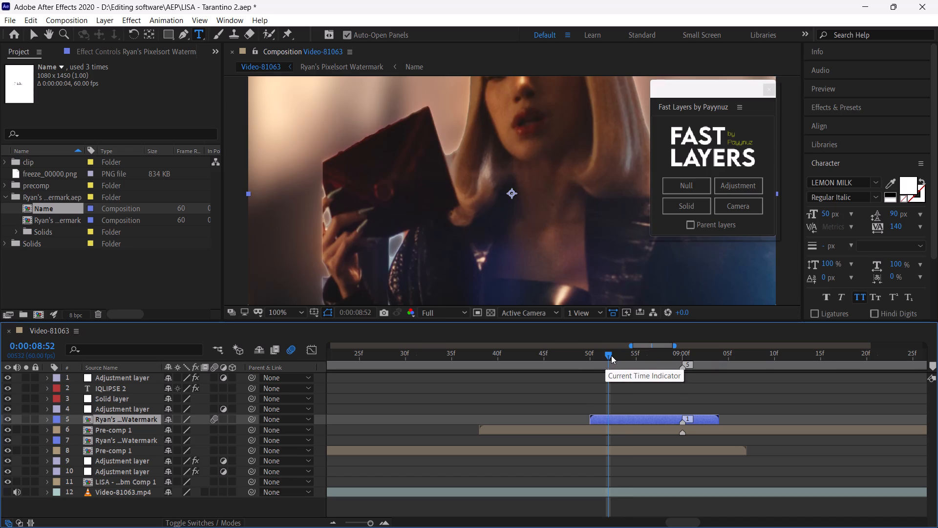
left_click_drag(611, 355, 622, 359)
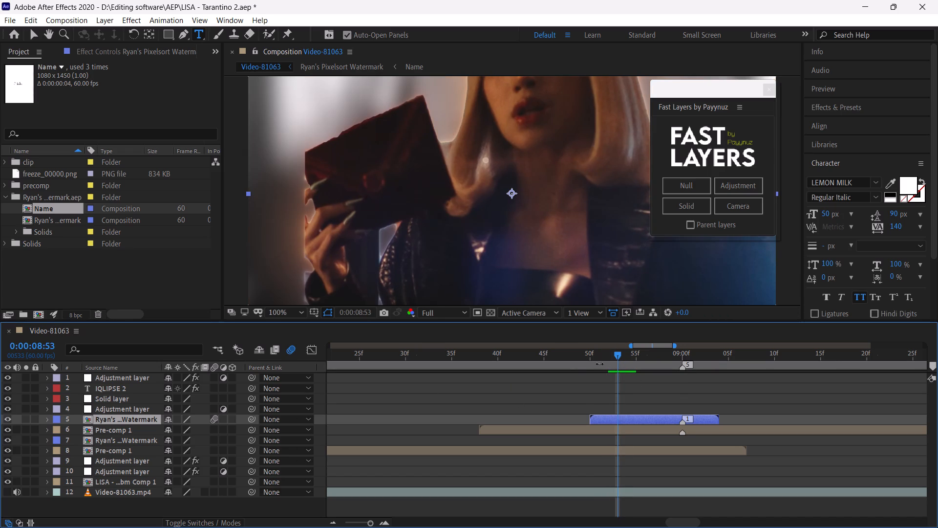
left_click_drag(597, 358, 587, 358)
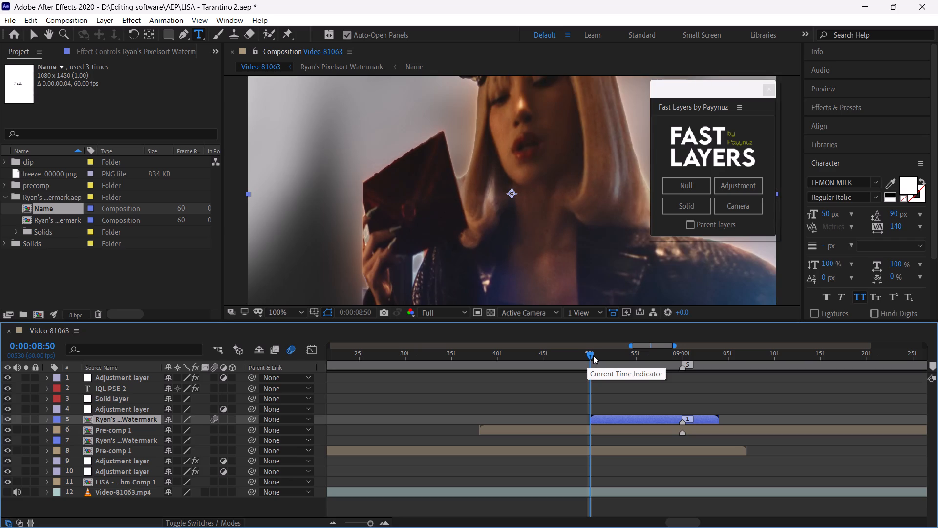
left_click_drag(591, 354, 600, 358)
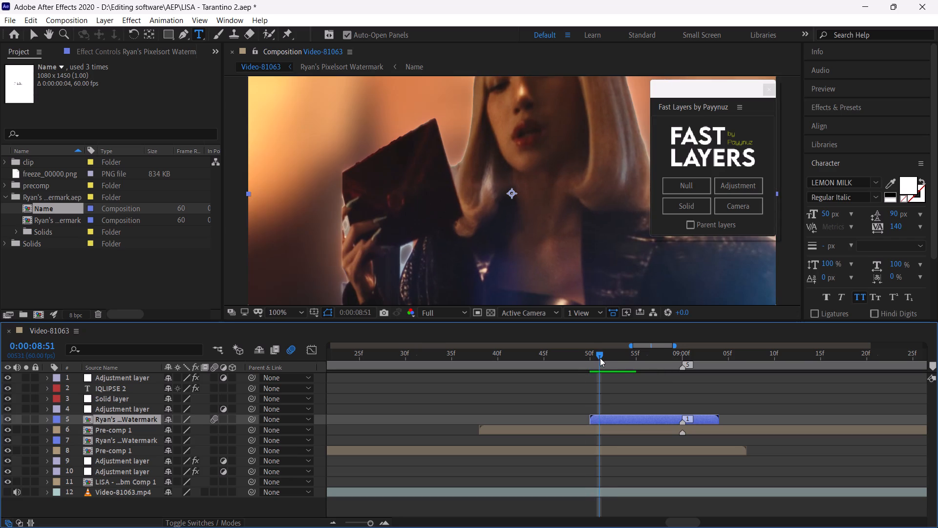
left_click_drag(600, 353, 610, 358)
left_click_drag(607, 354, 610, 356)
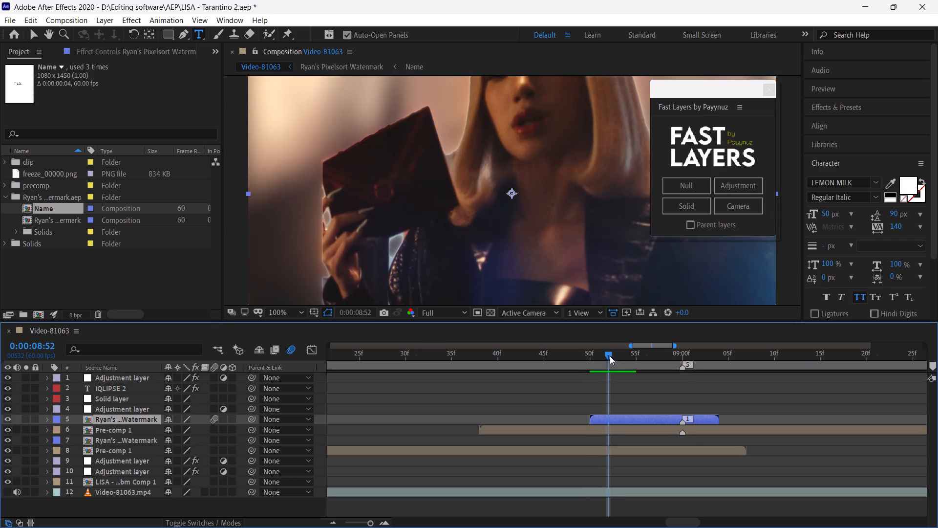
left_click_drag(610, 356, 618, 360)
left_click_drag(618, 356, 625, 358)
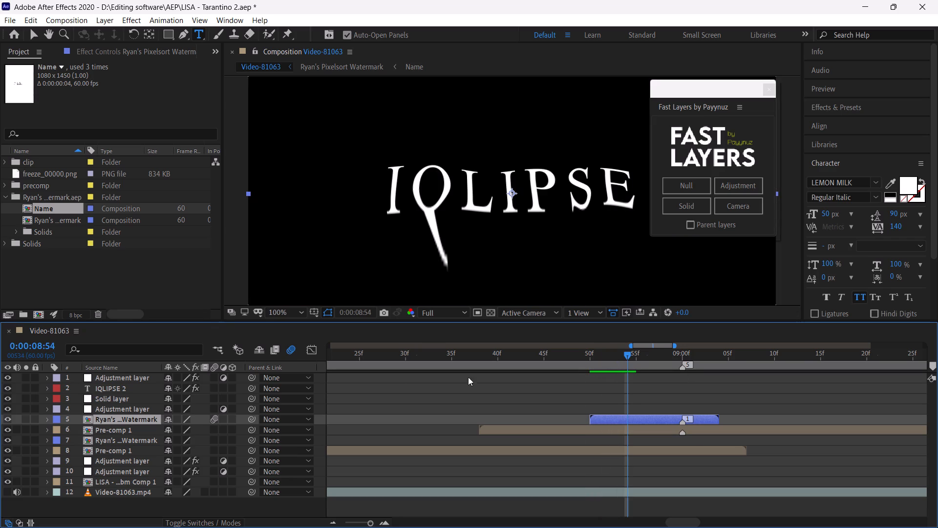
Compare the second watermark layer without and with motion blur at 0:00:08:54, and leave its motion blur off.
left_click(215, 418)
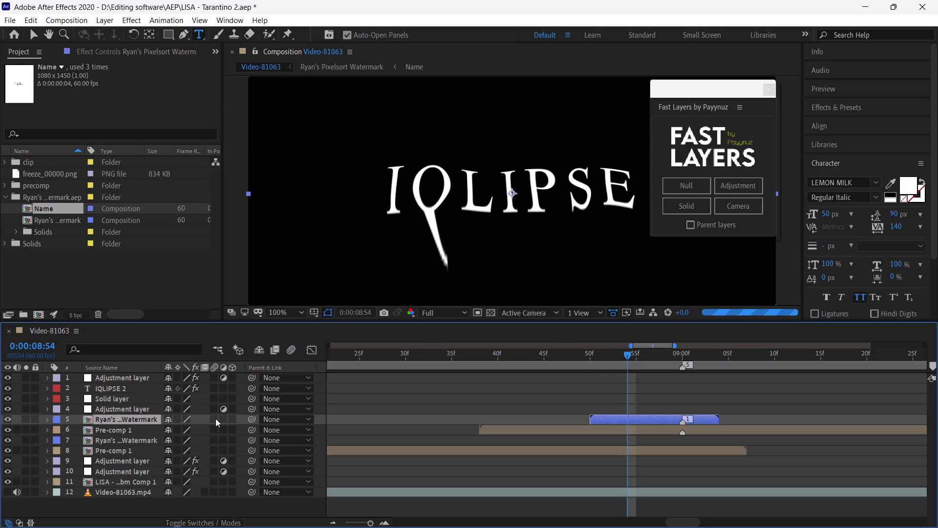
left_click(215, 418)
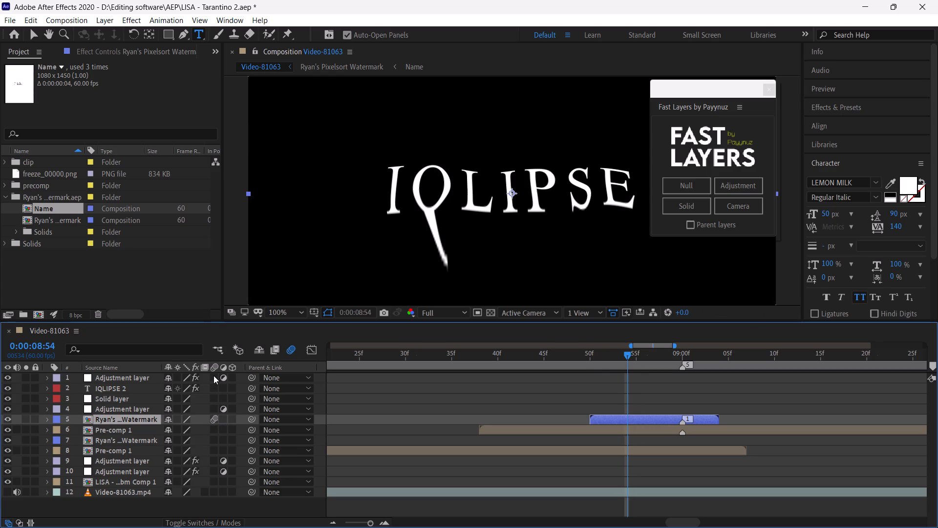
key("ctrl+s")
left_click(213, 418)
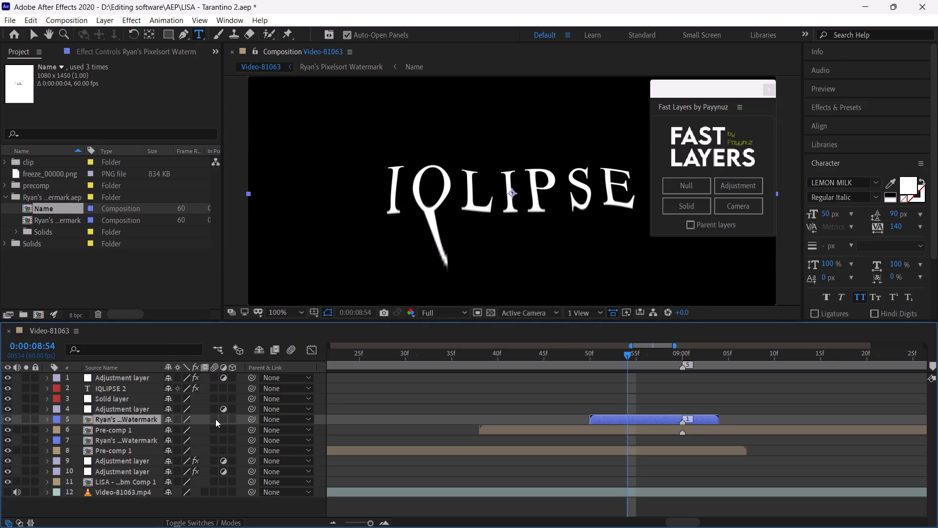
Save the project.
key("ctrl+s")
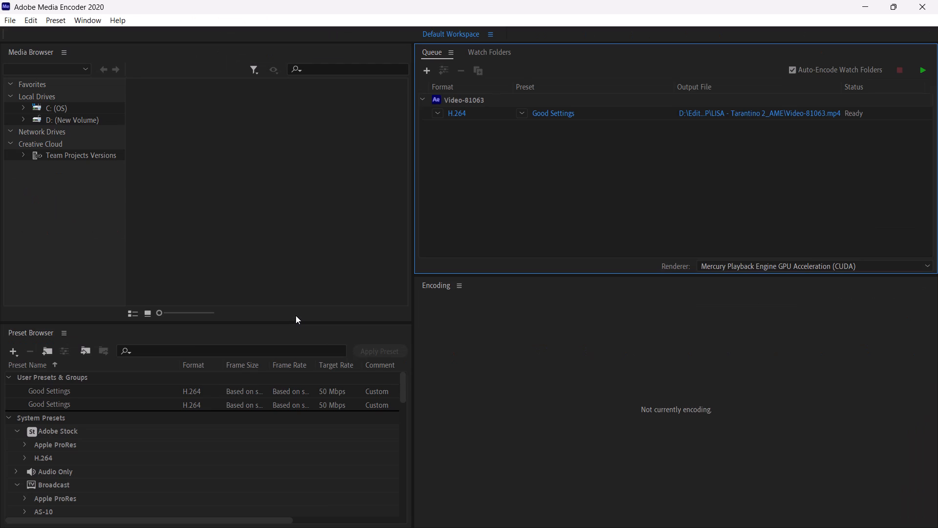
In Adobe Media Encoder, review the Good Settings video options for Video-81063 and check output frames from the start to 0:00:06:10.
left_click(553, 114)
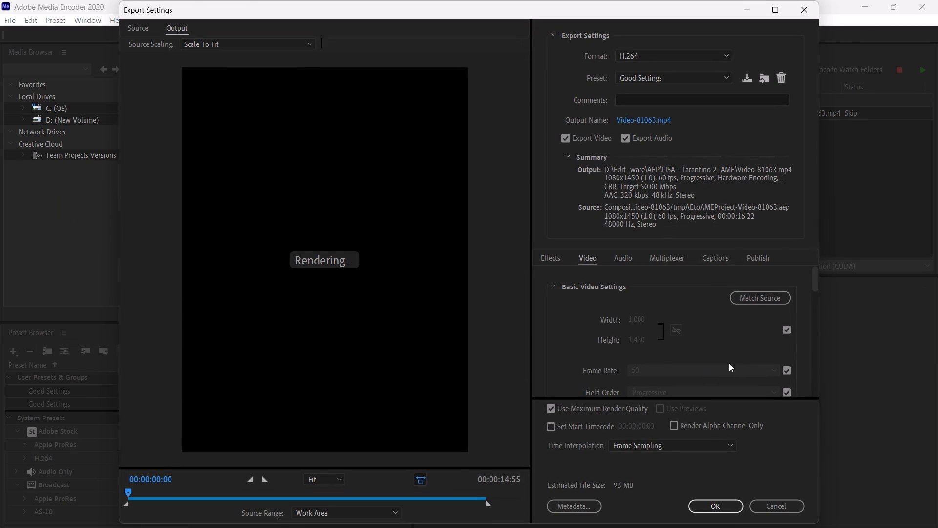
left_click_drag(817, 280, 816, 319)
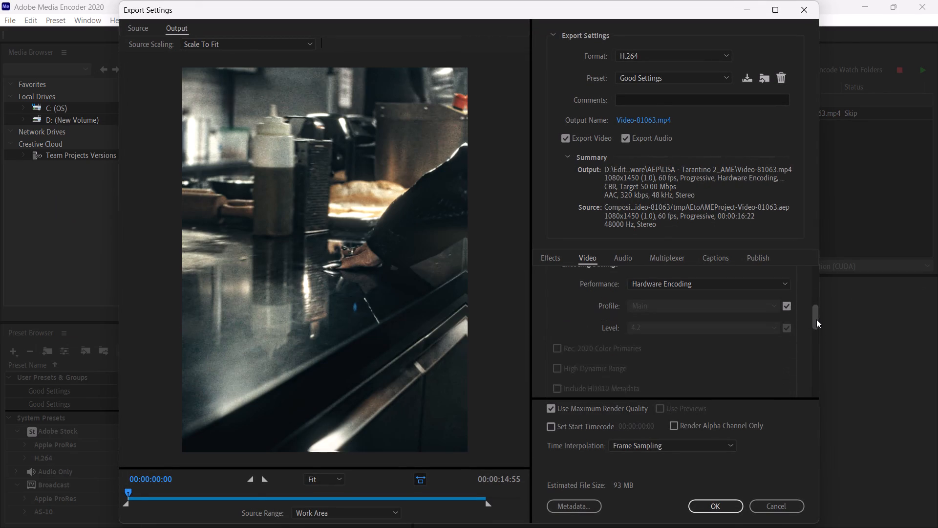
left_click_drag(816, 319, 816, 321)
left_click(145, 494)
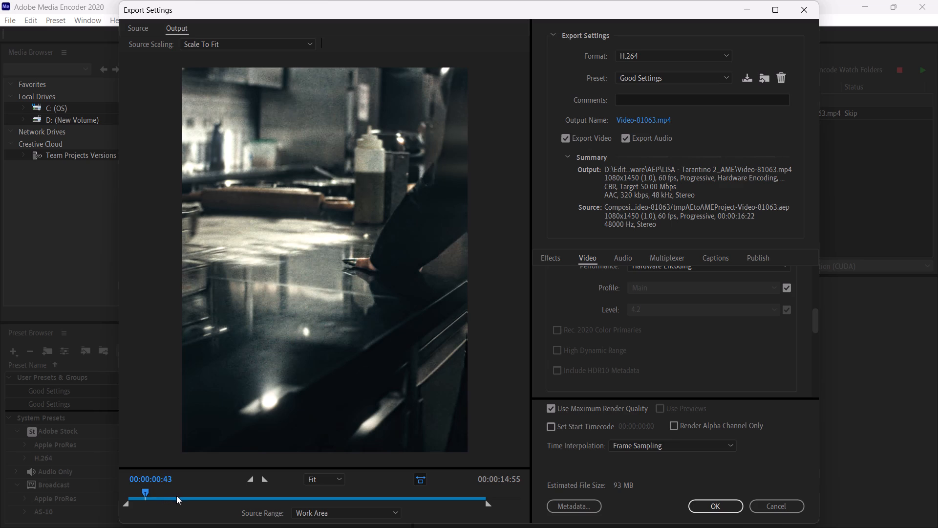
left_click(178, 496)
left_click(203, 493)
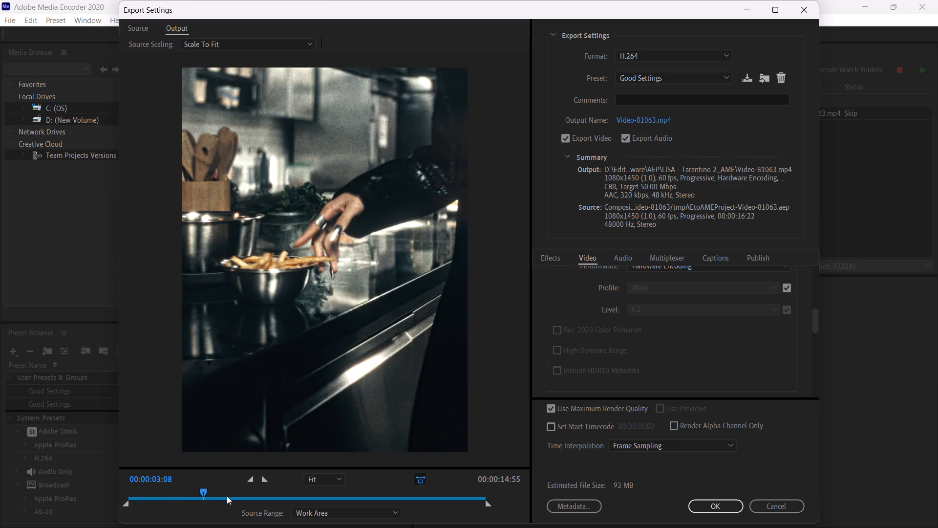
left_click(229, 492)
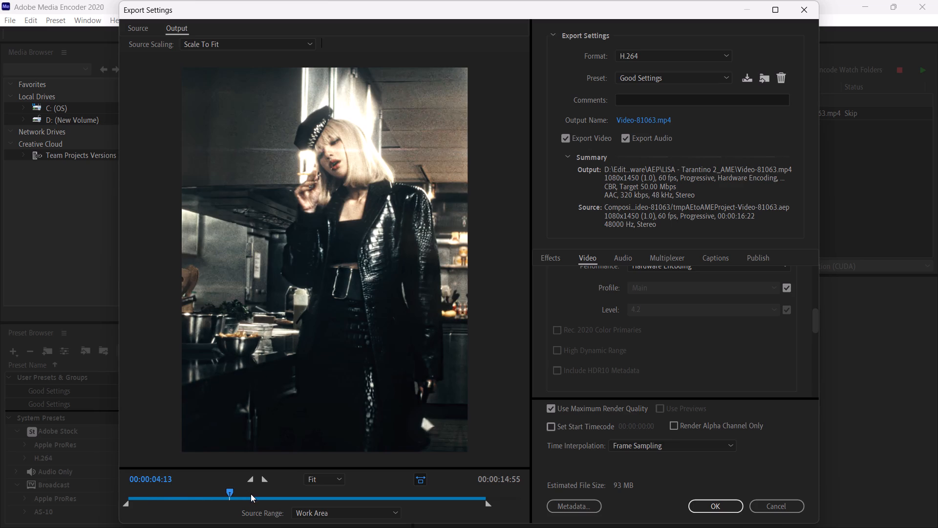
left_click(251, 494)
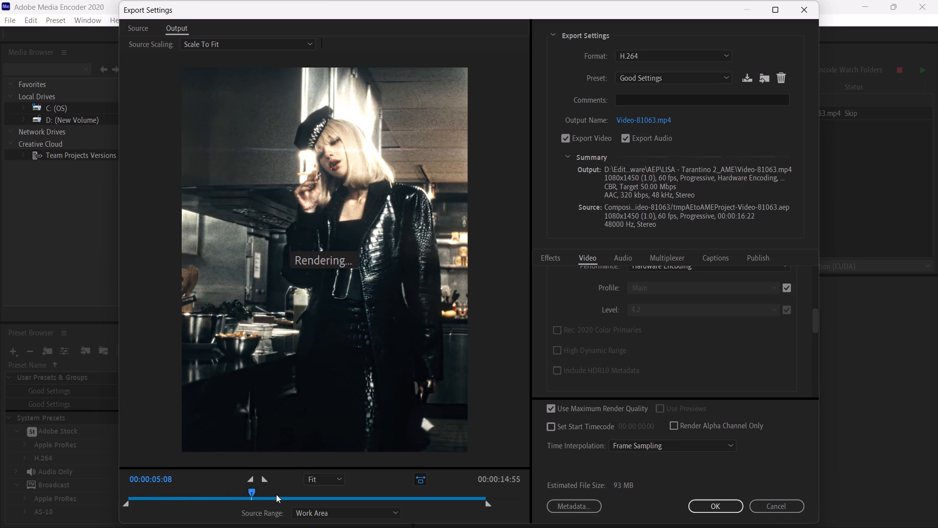
left_click(276, 494)
left_click(297, 493)
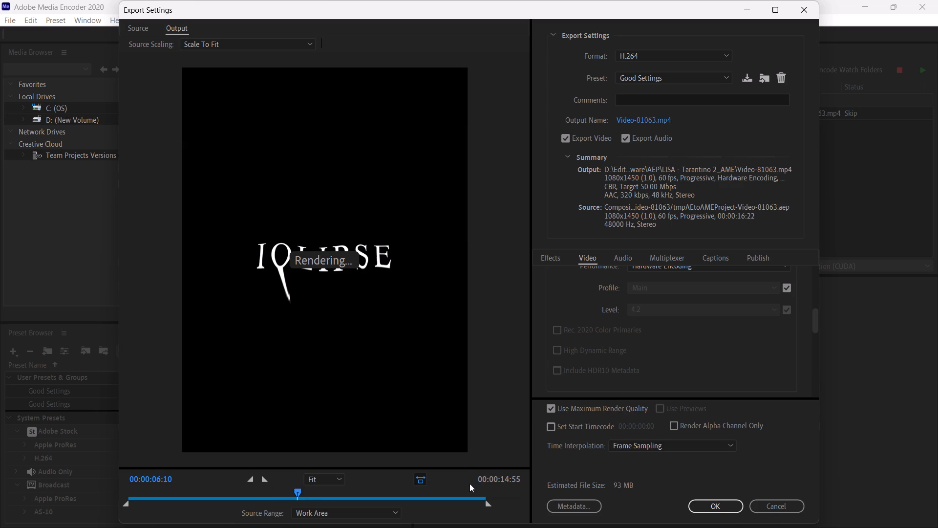
left_click(706, 506)
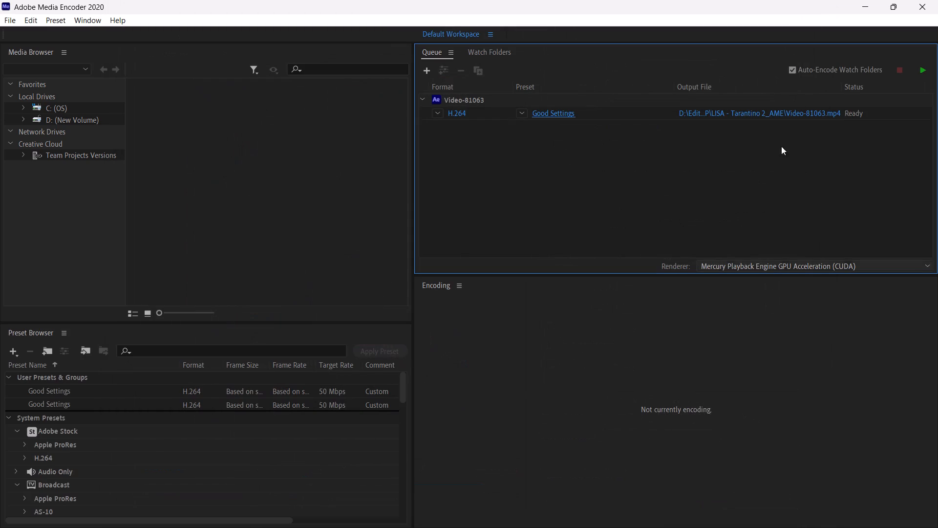
Set the Video-81063 output file to Tarantino_2F in the Videos folder, keeping the mp4 file type.
left_click(756, 115)
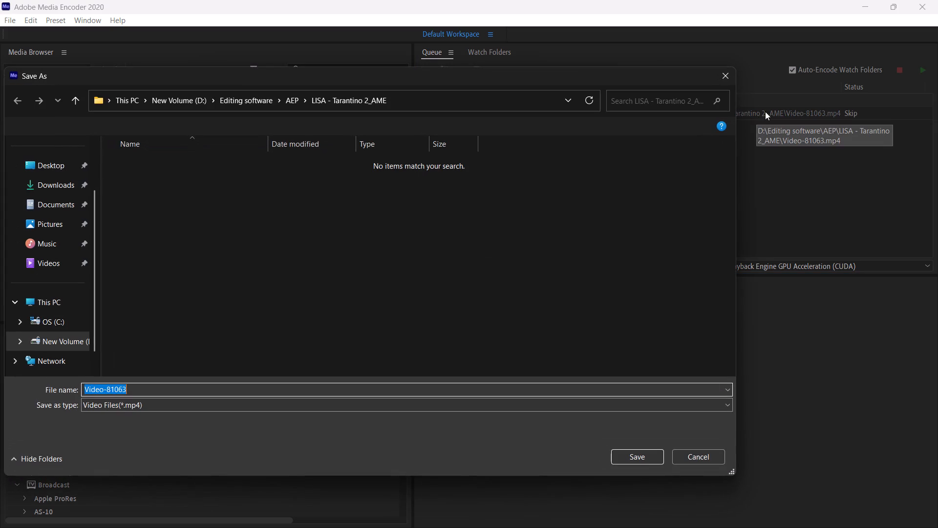
left_click(55, 264)
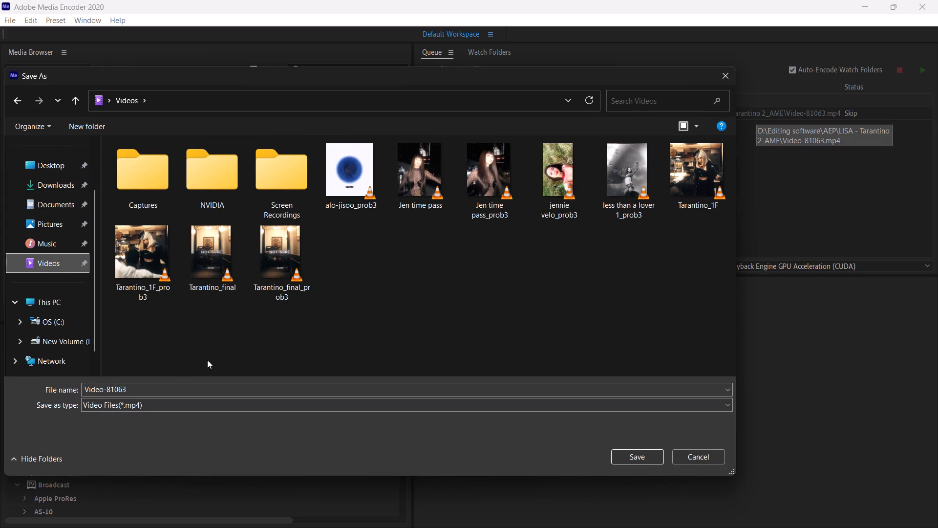
left_click(151, 392)
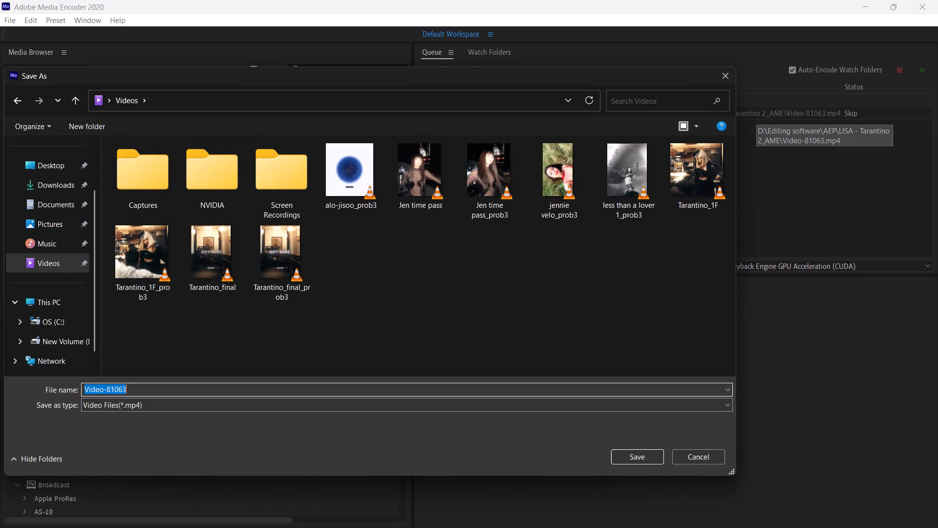
key("shift+t")
key("a")
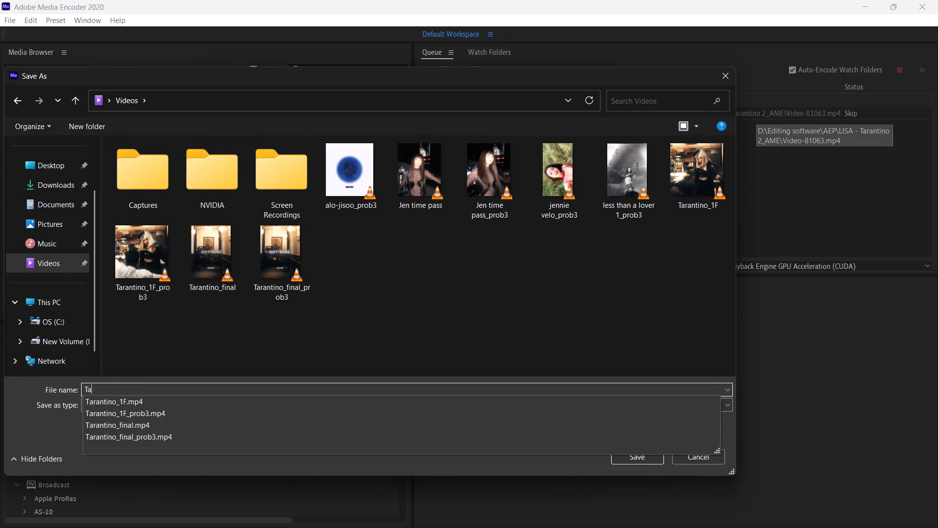
type("ra")
key("Down")
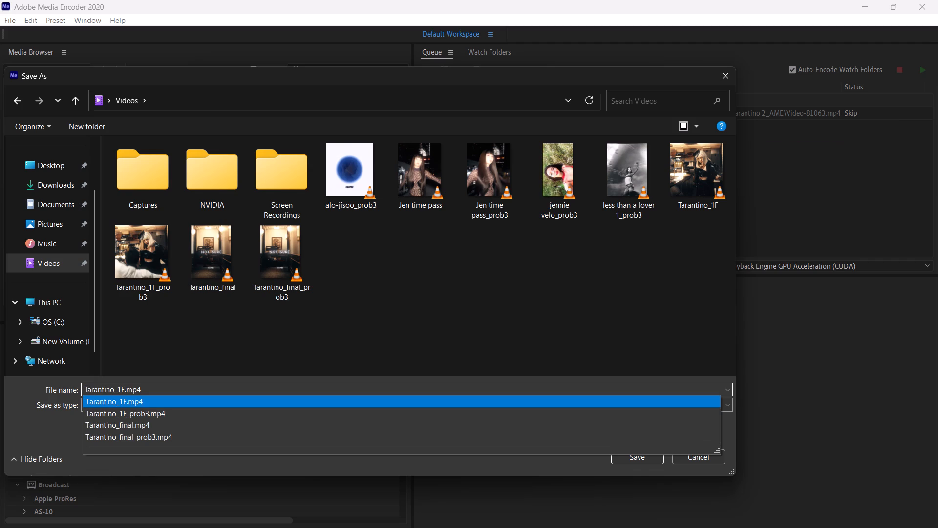
key("Left")
key("Left")
key("Left")
key("Left")
key("Left")
key("BackSpace")
key("2")
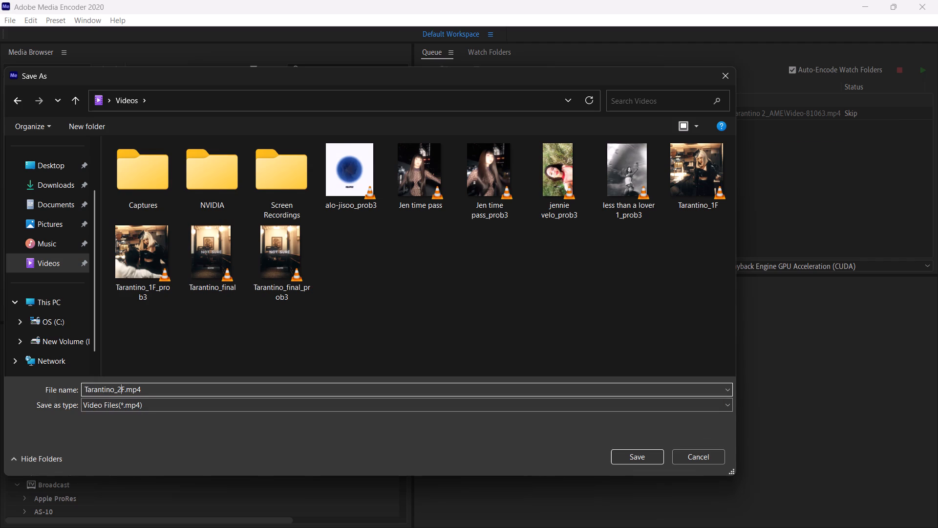
key("Right")
key("Right")
key("Right")
key("Right")
key("Right")
key("BackSpace")
key("BackSpace")
key("BackSpace")
key("BackSpace")
key("Return")
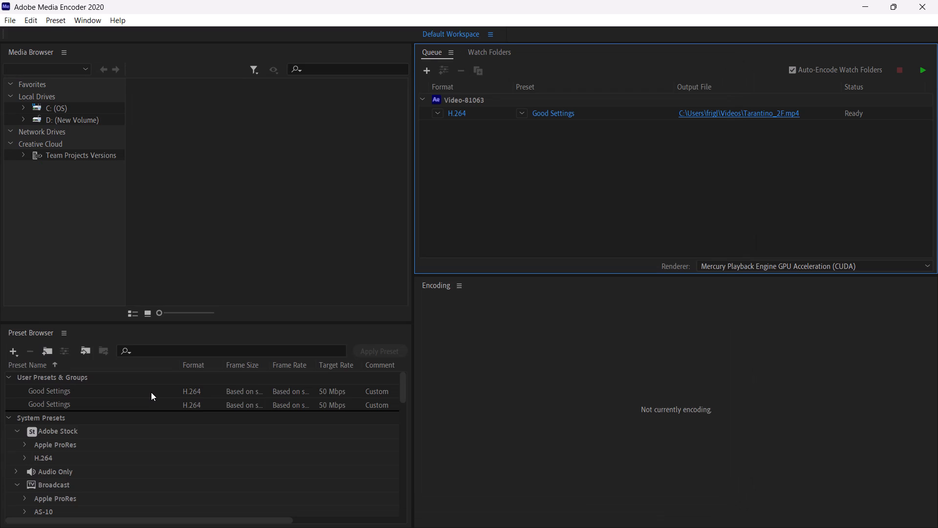
Start encoding the queued Video-81063 output.
left_click(925, 73)
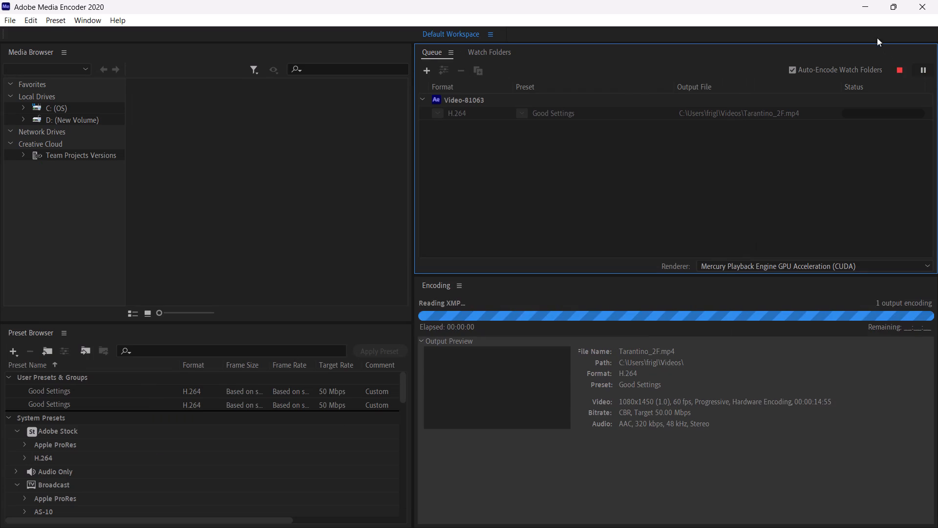
Back in After Effects, fit the whole Video-81063 composition in the viewer, deselect the watermark layer and save the project.
left_click(867, 6)
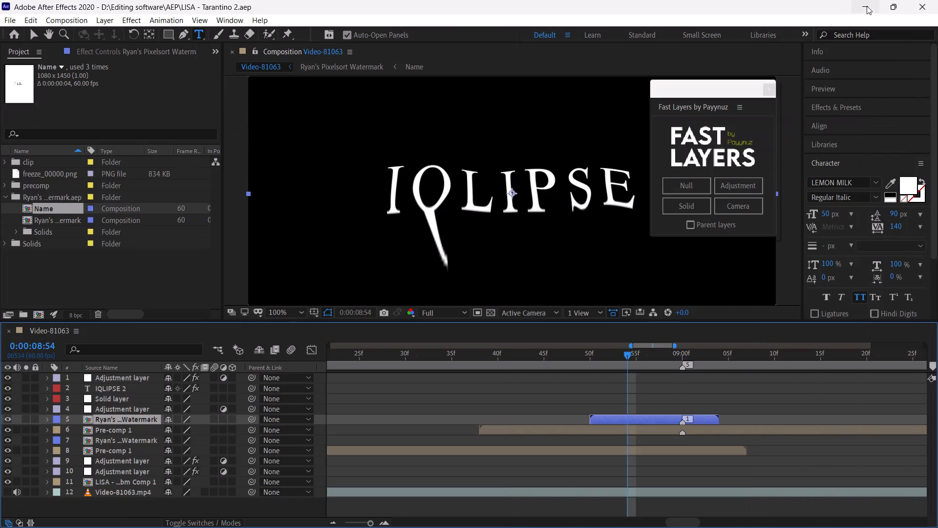
left_click(291, 314)
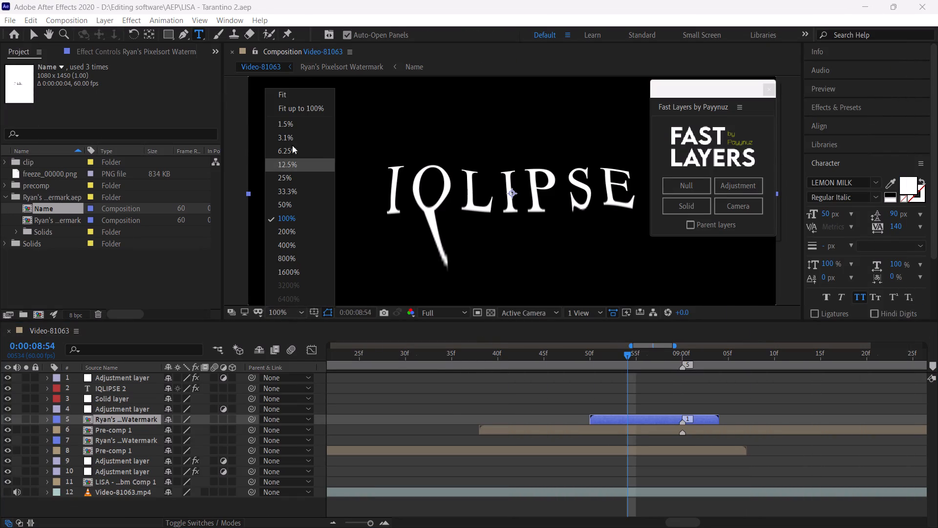
left_click(294, 100)
left_click(412, 387)
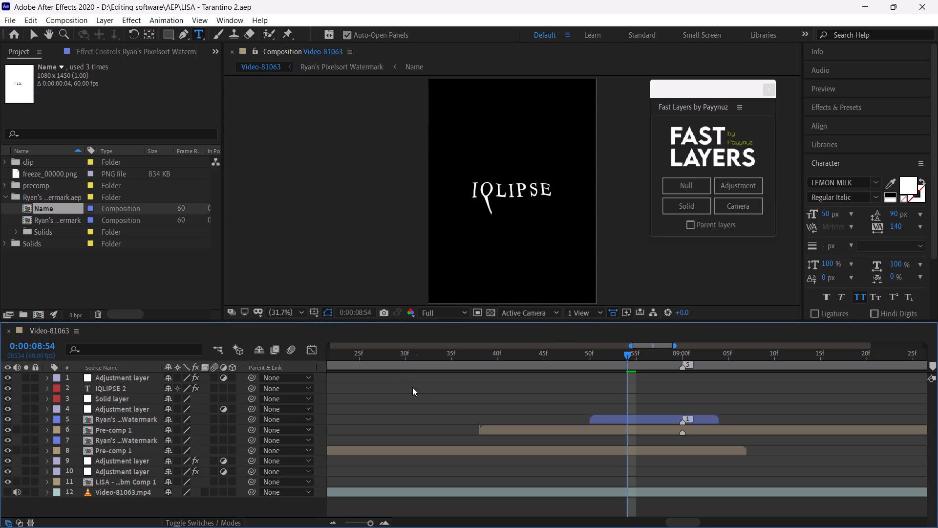
key("ctrl+s")
Set the composition's preview resolution to Quarter and save the project.
left_click(428, 310)
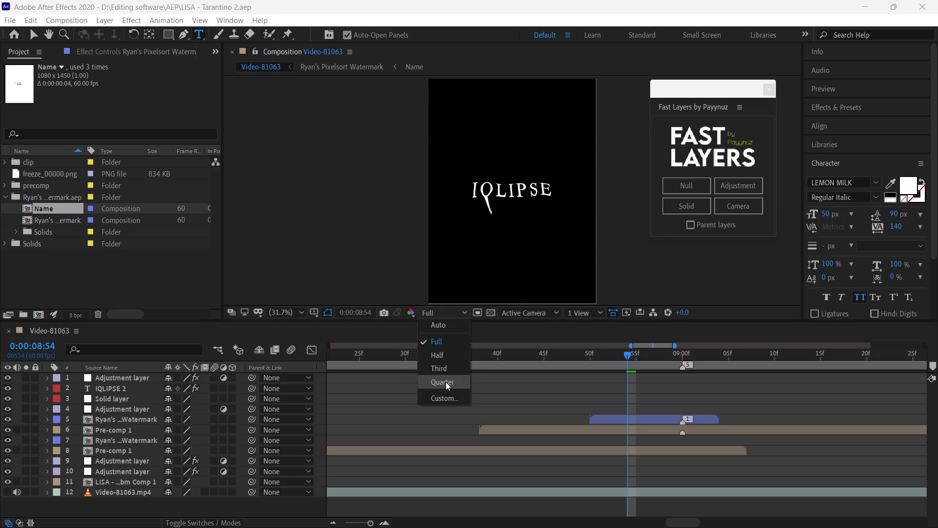
left_click(446, 382)
key("ctrl+s")
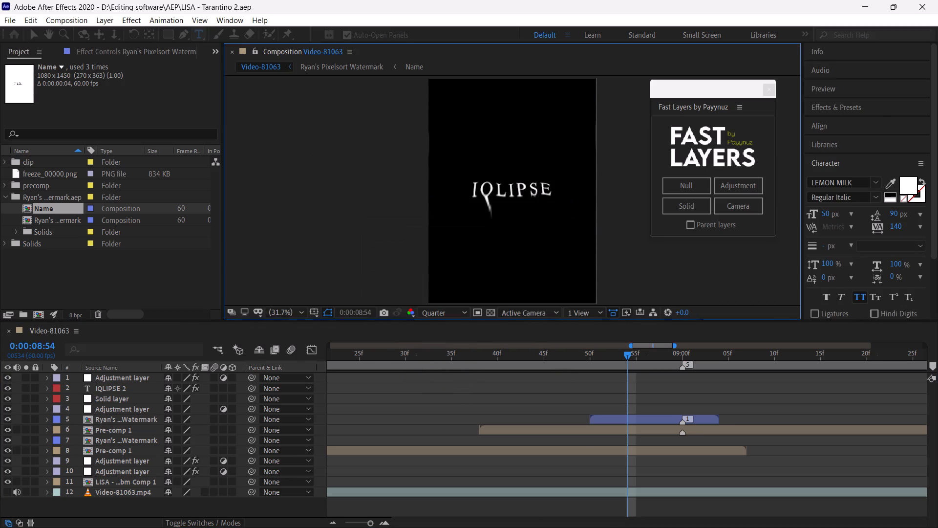